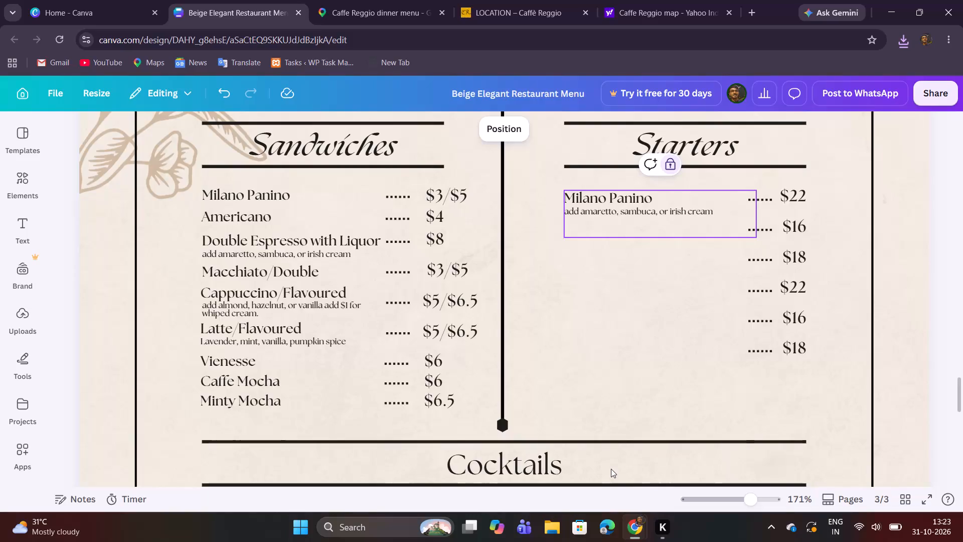
Examine the Caffe Reggio dinner menu photo in Google Maps, especially the Sandwiches section, and compare it with the Canva menu page.
{"action": "left_click", "coordinate": [356, 3]}
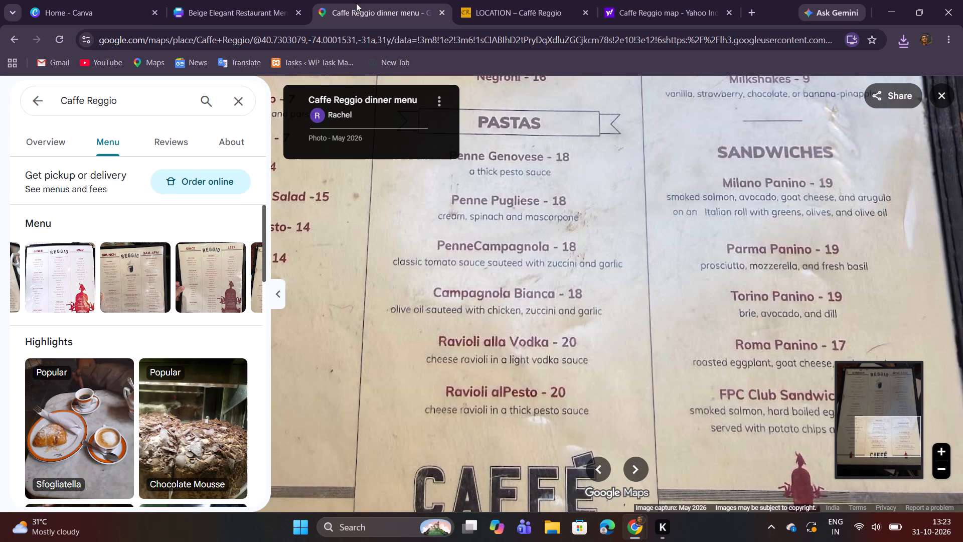
{"action": "left_click_drag", "start_coordinate": [722, 225], "coordinate": [713, 245]}
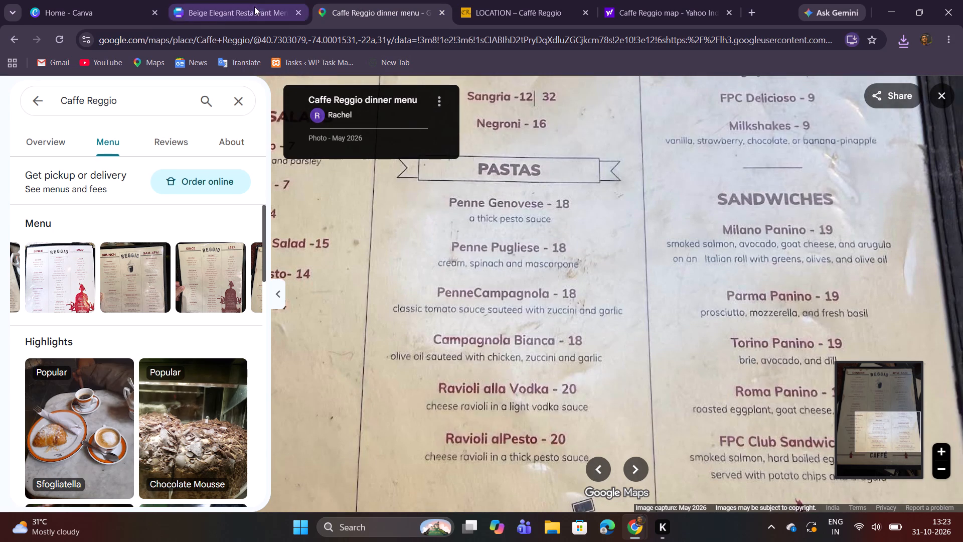
{"action": "left_click", "coordinate": [254, 6]}
{"action": "scroll", "coordinate": [466, 206], "scroll_direction": "up", "scroll_amount": 1}
{"action": "scroll", "coordinate": [466, 207], "scroll_direction": "down", "scroll_amount": 3}
{"action": "scroll", "coordinate": [547, 227], "scroll_direction": "up", "scroll_amount": 2}
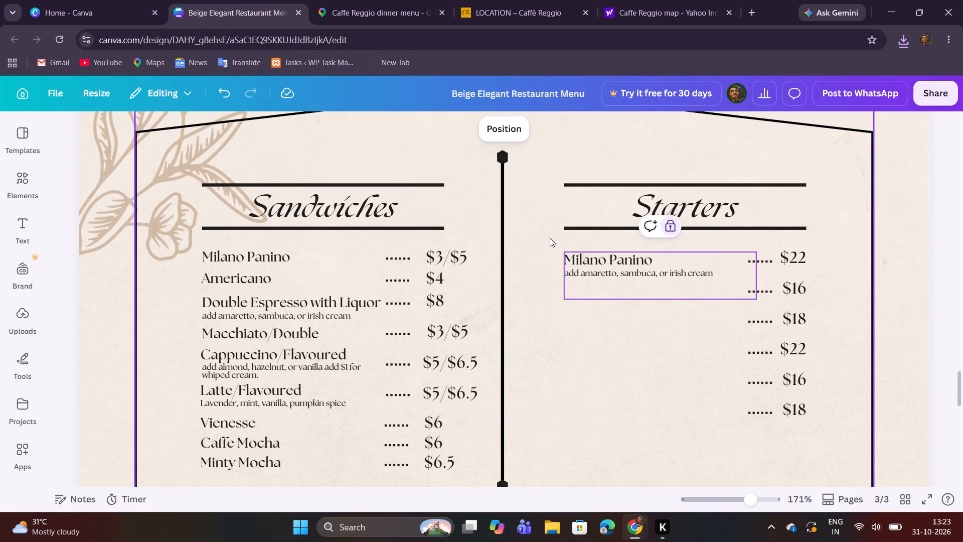
{"action": "left_click", "coordinate": [345, 5]}
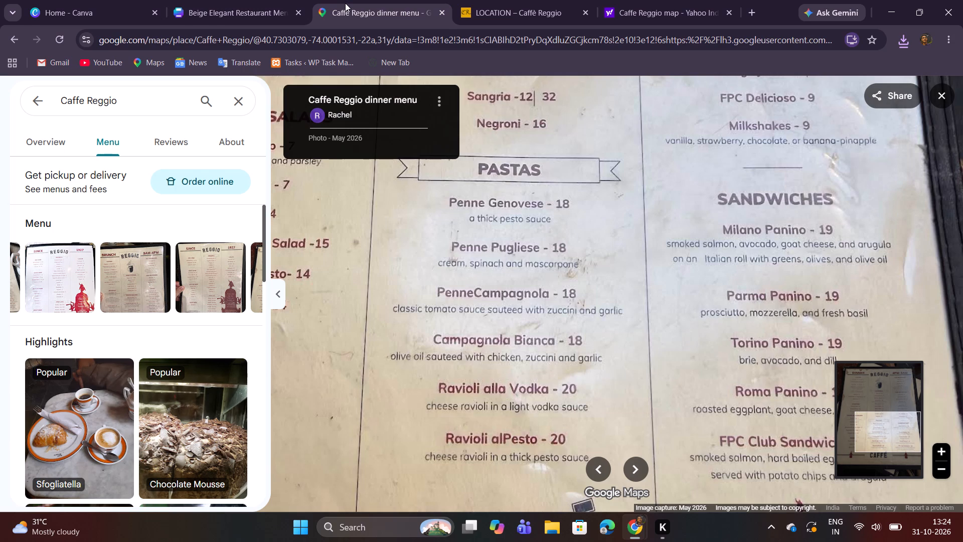
{"action": "left_click_drag", "start_coordinate": [612, 197], "coordinate": [593, 297]}
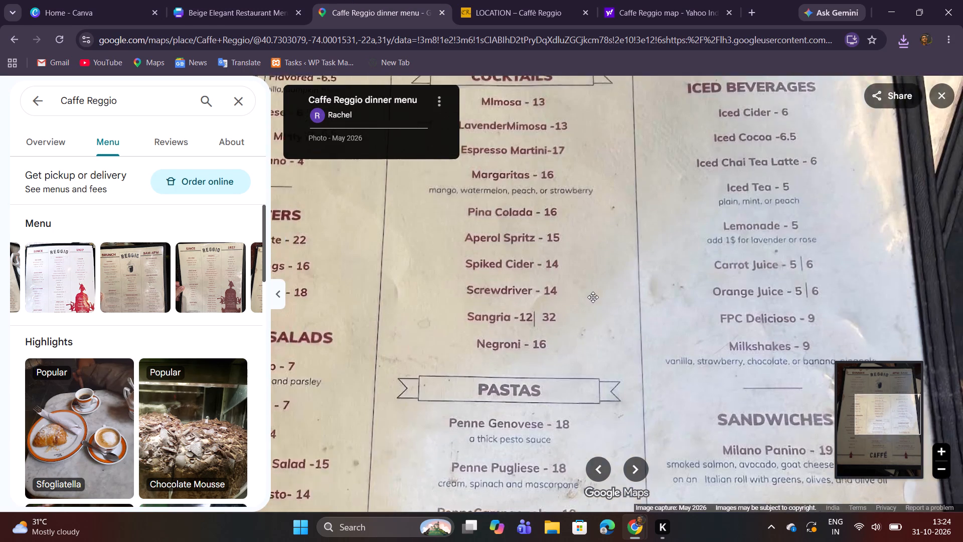
{"action": "left_click_drag", "start_coordinate": [593, 297], "coordinate": [584, 227]}
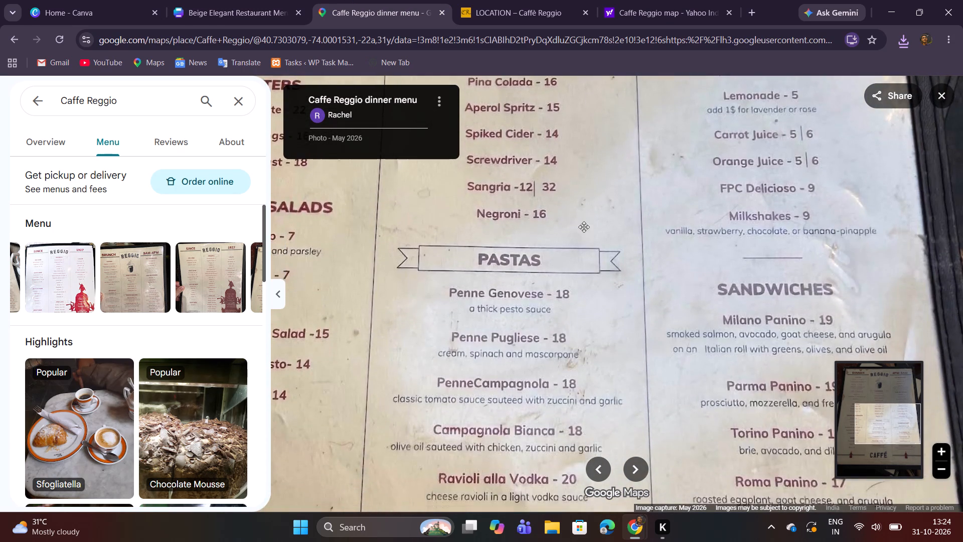
{"action": "left_click_drag", "start_coordinate": [584, 227], "coordinate": [571, 142]}
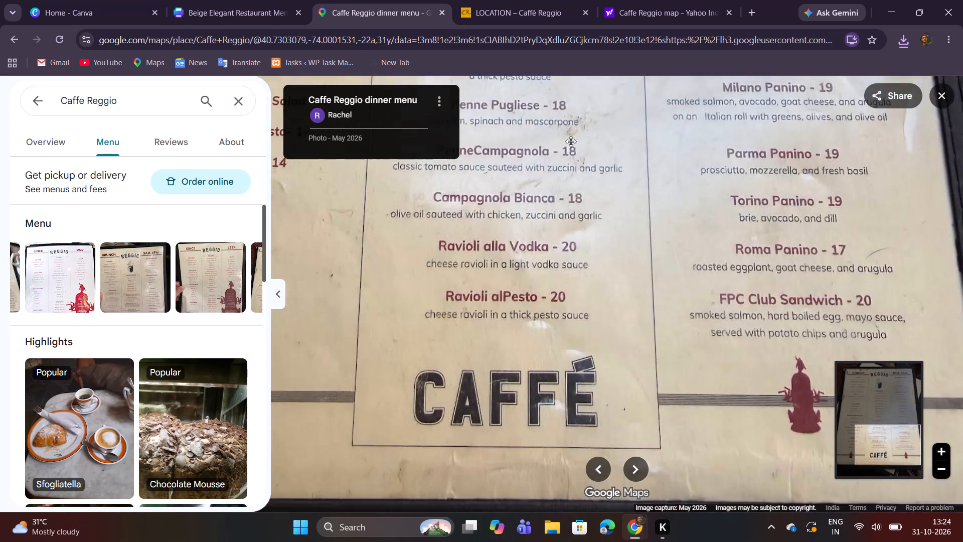
{"action": "left_click_drag", "start_coordinate": [571, 142], "coordinate": [584, 305]}
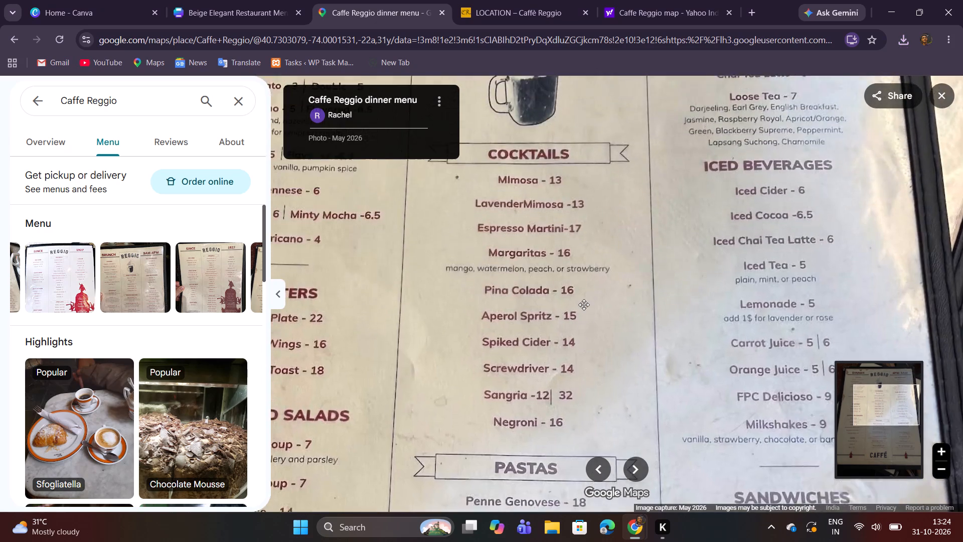
{"action": "left_click_drag", "start_coordinate": [584, 305], "coordinate": [586, 221]}
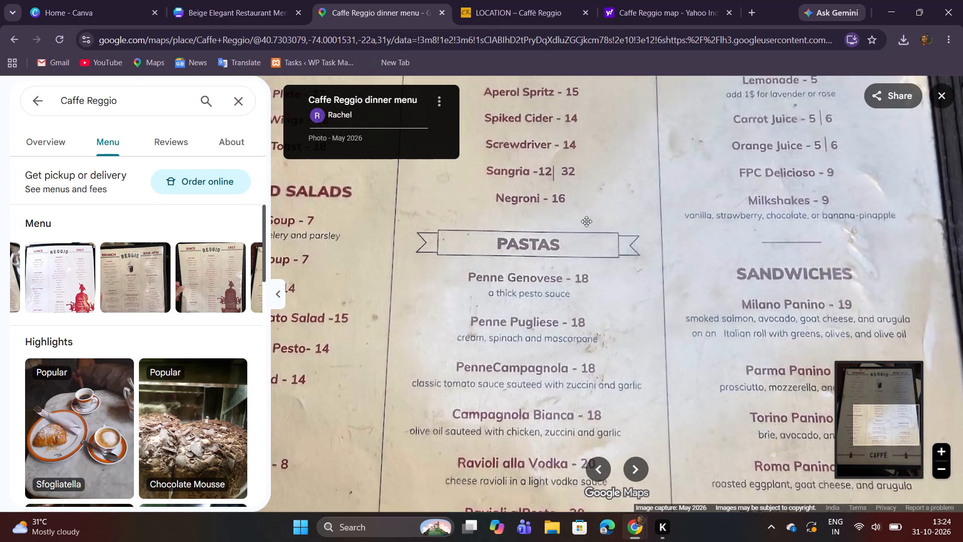
{"action": "left_click_drag", "start_coordinate": [586, 221], "coordinate": [582, 181]}
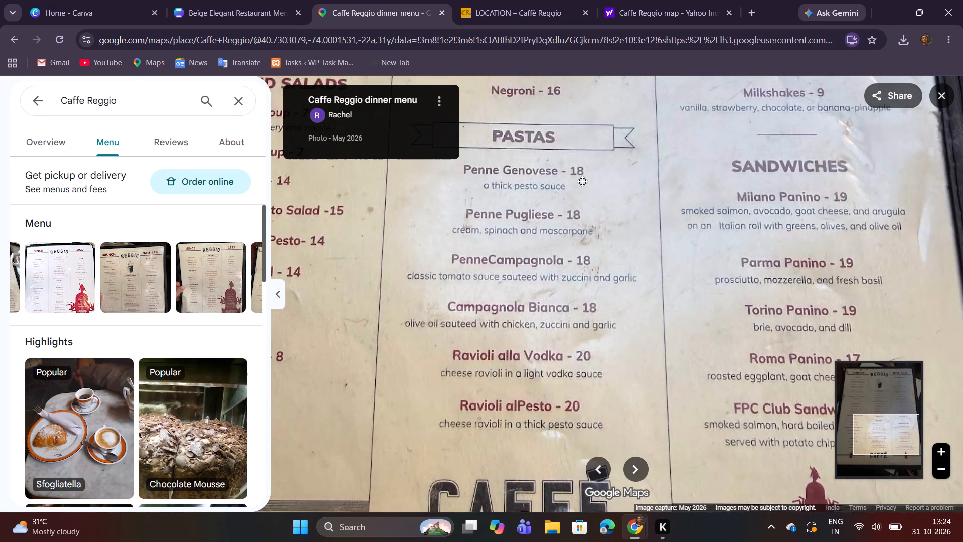
{"action": "left_click_drag", "start_coordinate": [582, 181], "coordinate": [582, 180]}
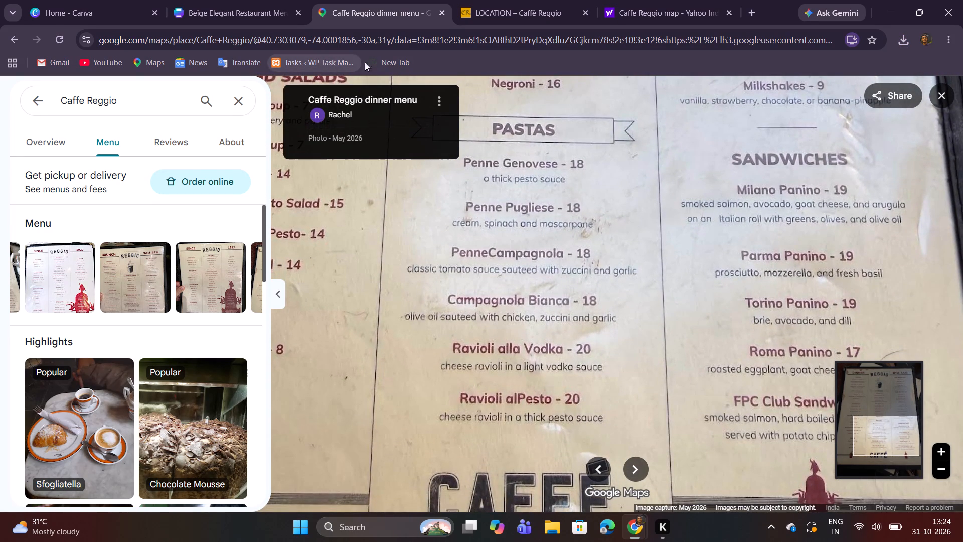
{"action": "left_click", "coordinate": [260, 2]}
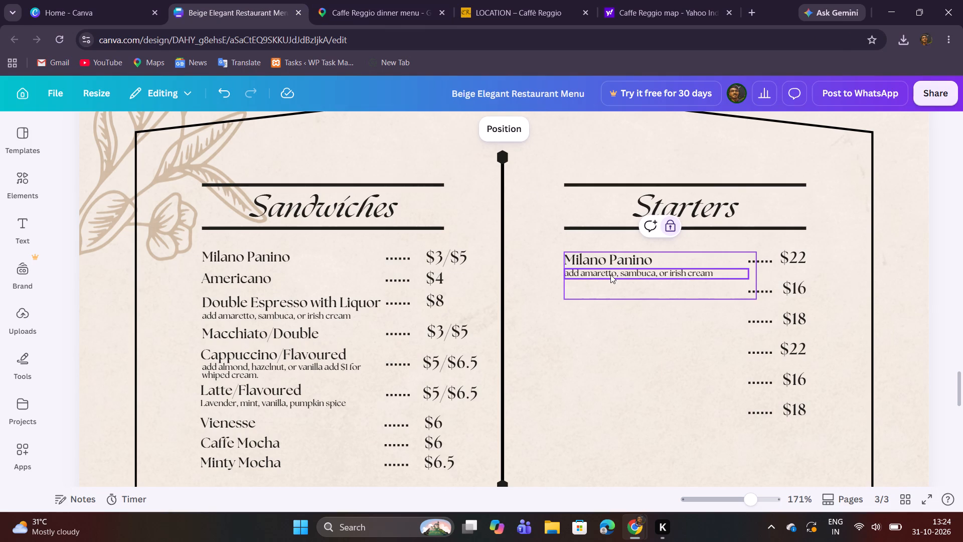
{"action": "left_click", "coordinate": [373, 0]}
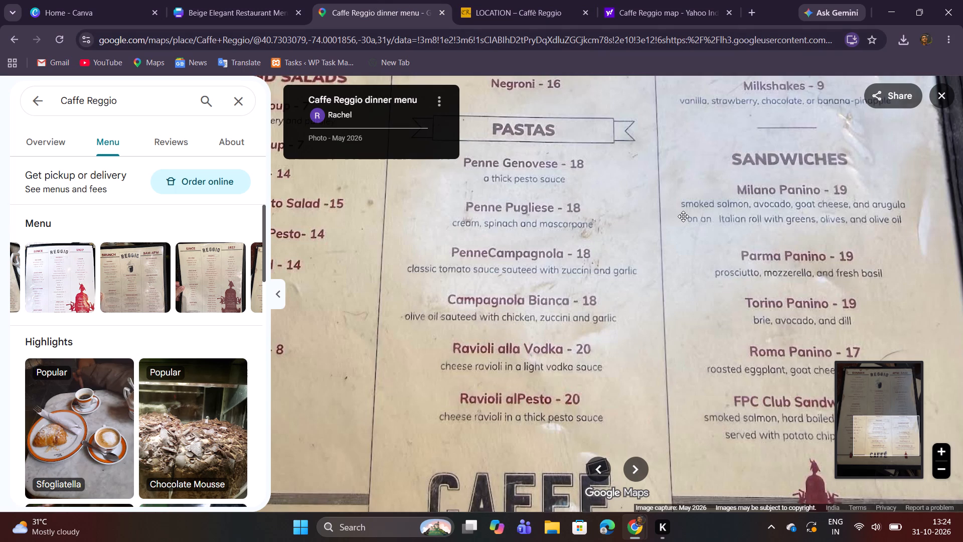
In the Canva menu, replace the description under Milano Panino in the Starters column with "smoked salmon, avocado".
{"action": "left_click", "coordinate": [246, 0]}
{"action": "double_click", "coordinate": [663, 282]}
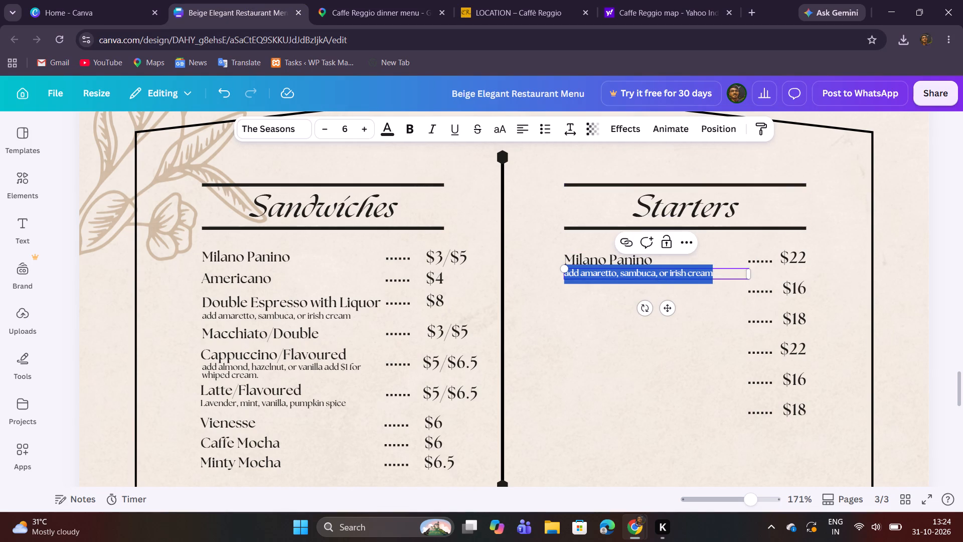
{"action": "type", "text": "smoked salmon"}
{"action": "left_click", "coordinate": [345, 0]}
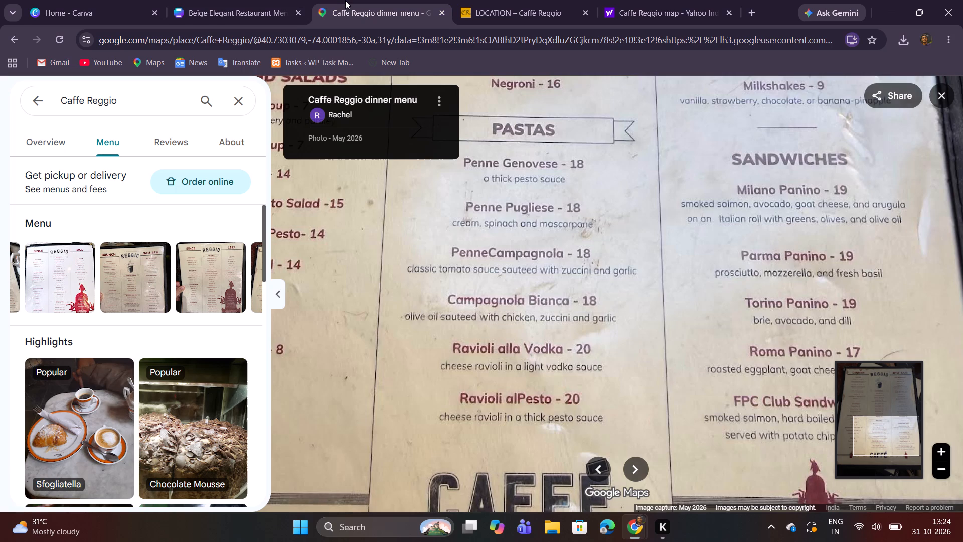
{"action": "left_click", "coordinate": [218, 0]}
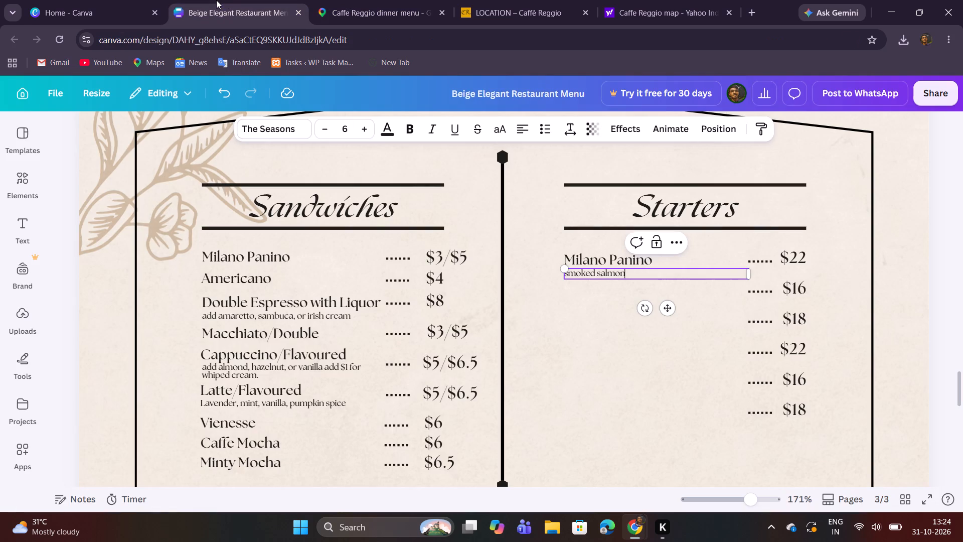
{"action": "type", "text": ","}
{"action": "key", "text": "space"}
{"action": "type", "text": "almond"}
{"action": "key", "text": "comma"}
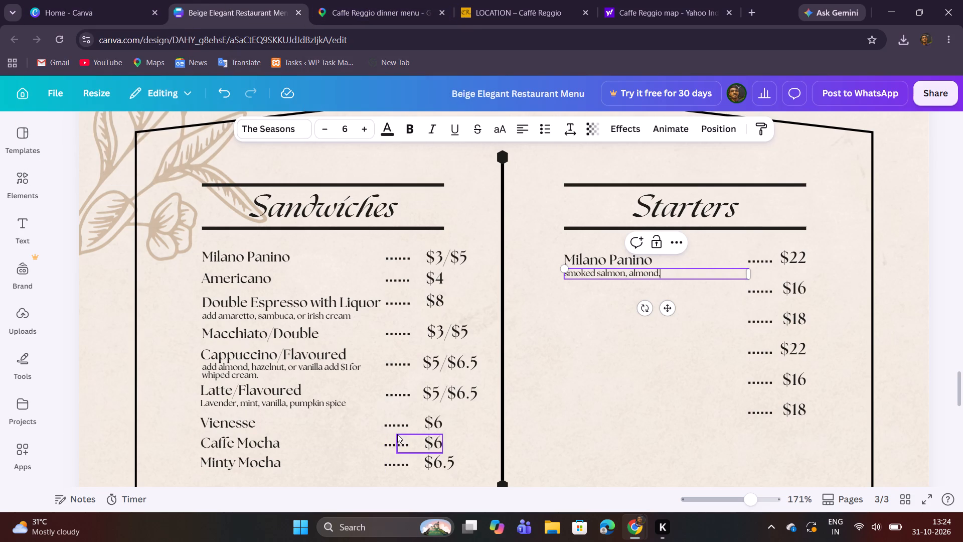
{"action": "left_click", "coordinate": [367, 0]}
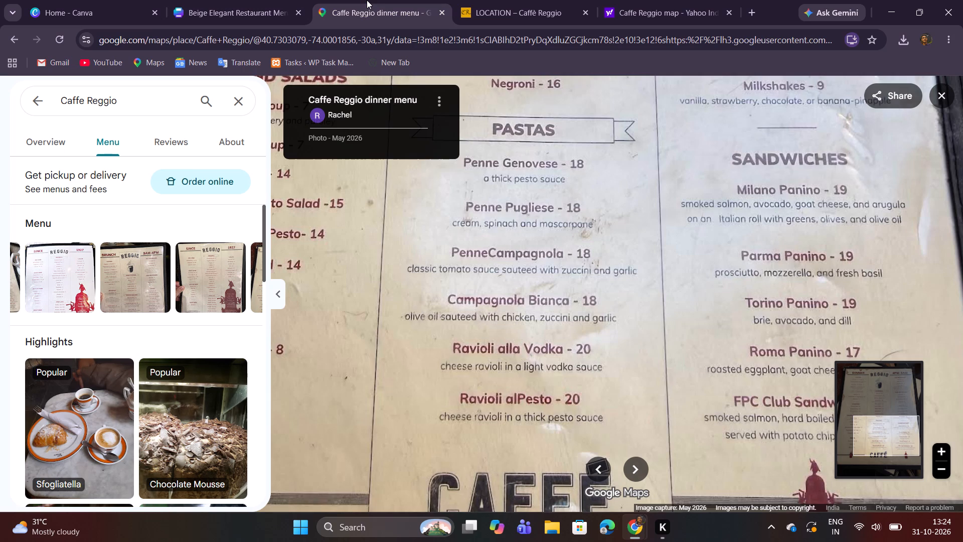
{"action": "left_click", "coordinate": [273, 2]}
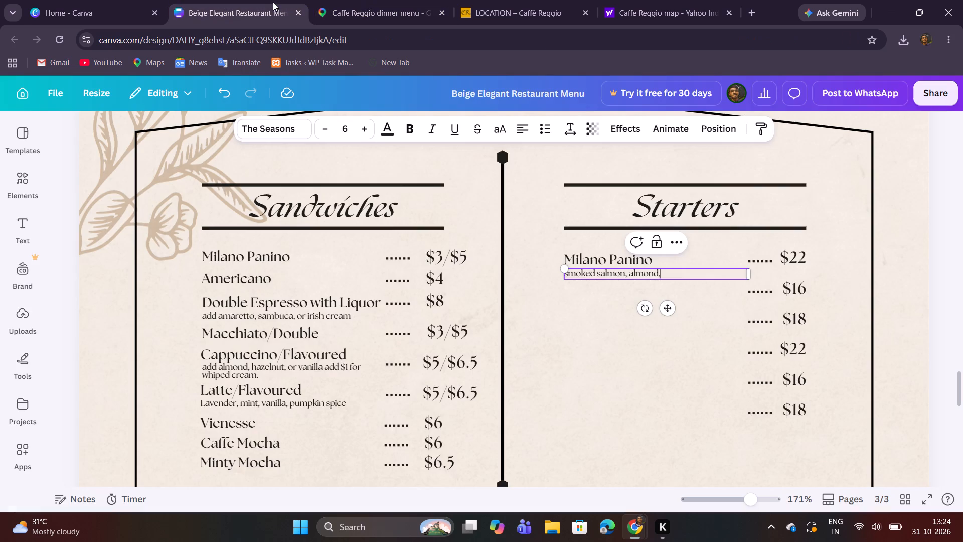
{"action": "key", "text": "BackSpace"}
{"action": "key", "text": "BackSpace"}
{"action": "key", "text": "BackSpace"}
{"action": "key", "text": "BackSpace"}
{"action": "key", "text": "BackSpace"}
{"action": "key", "text": "BackSpace"}
{"action": "type", "text": "vocado"}
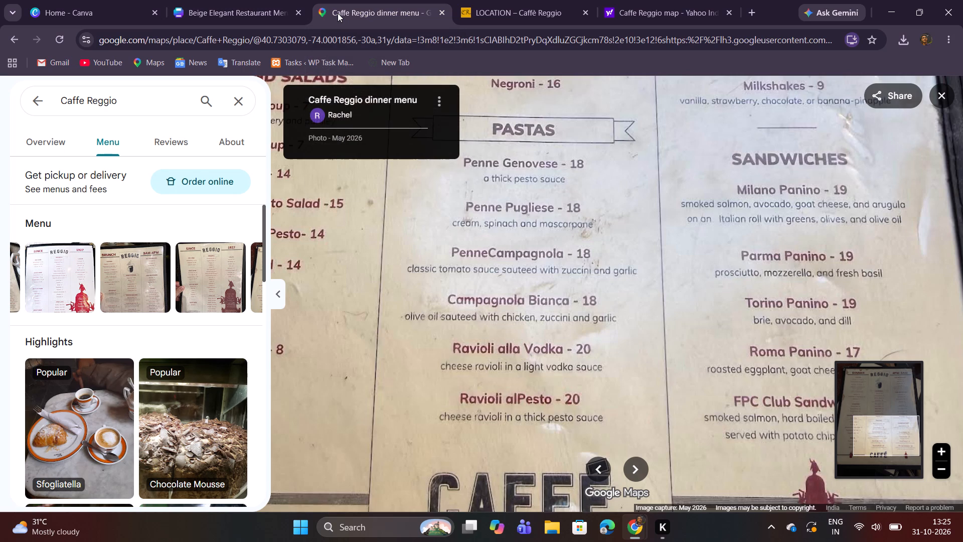
Extend the Milano Panino description with ", goat cheese and arugula", following the menu photo.
{"action": "left_click", "coordinate": [263, 0]}
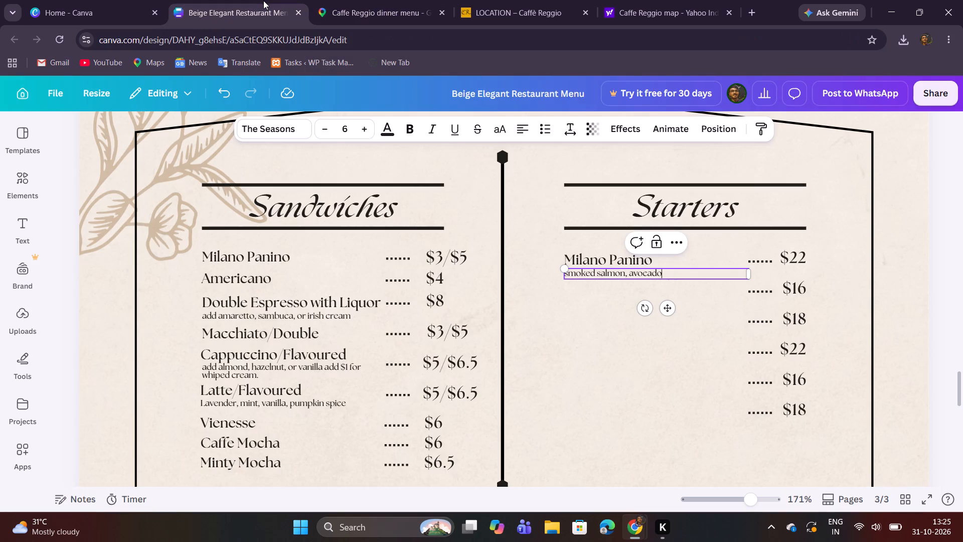
{"action": "type", "text": ", goat ches"}
{"action": "key", "text": "BackSpace"}
{"action": "type", "text": "ese"}
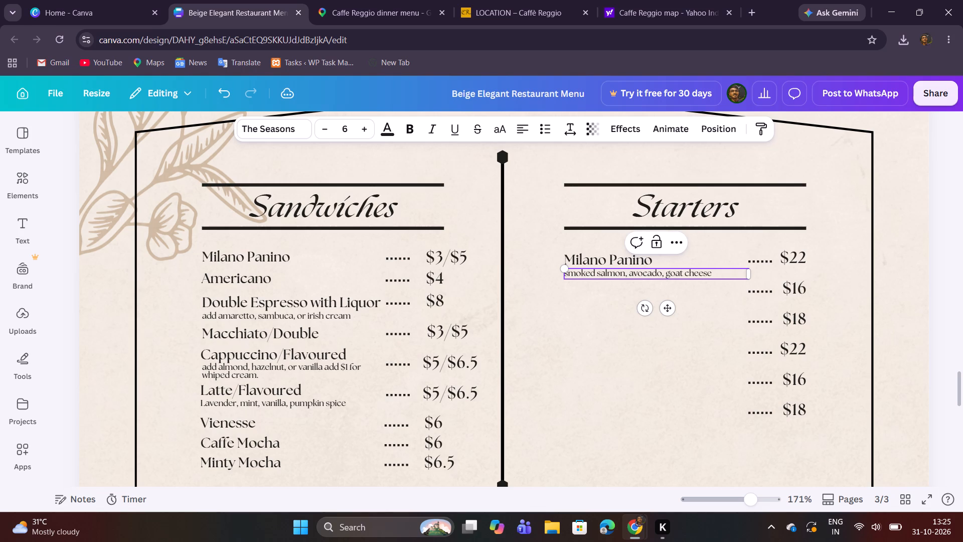
{"action": "key", "text": "space"}
{"action": "type", "text": "and"}
{"action": "left_click", "coordinate": [331, 1]}
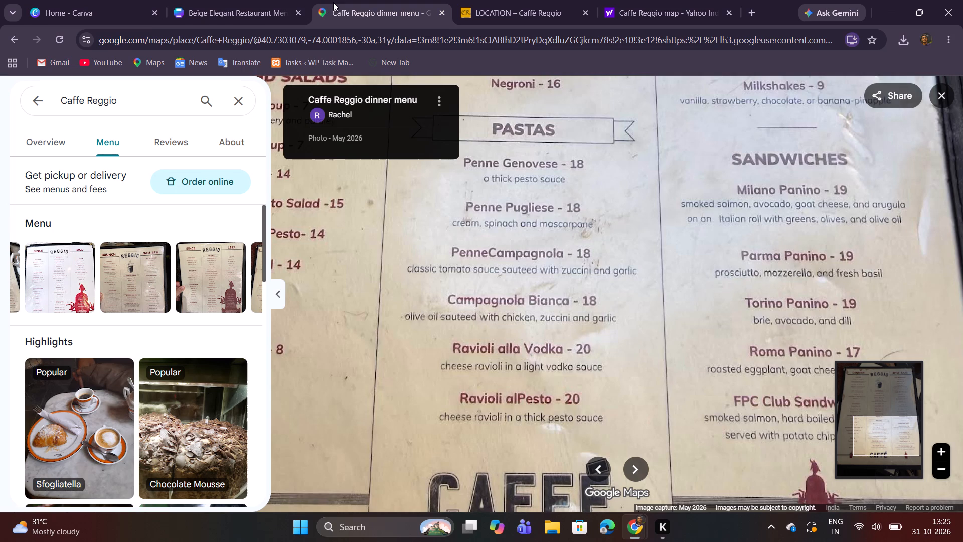
{"action": "left_click", "coordinate": [258, 0]}
{"action": "key", "text": "space"}
{"action": "type", "text": "a"}
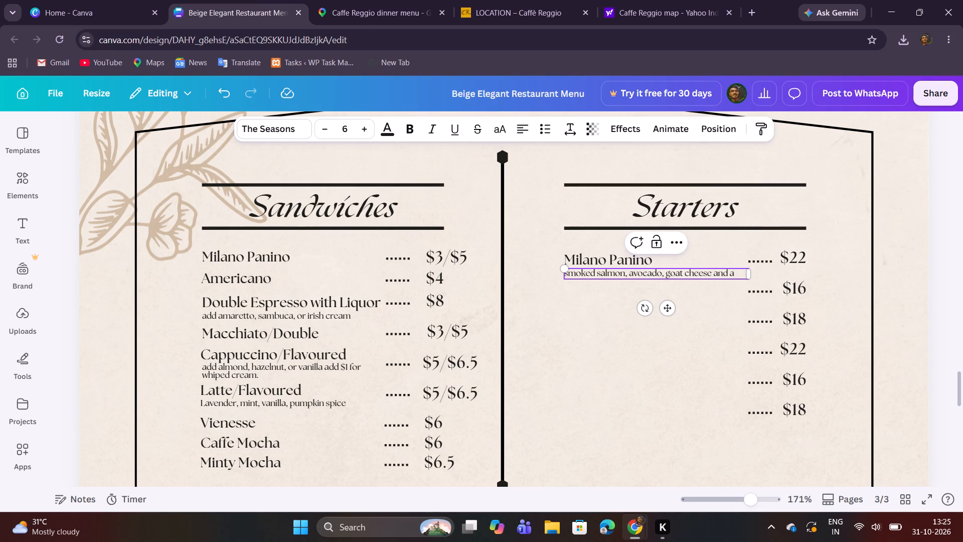
{"action": "type", "text": "rugula"}
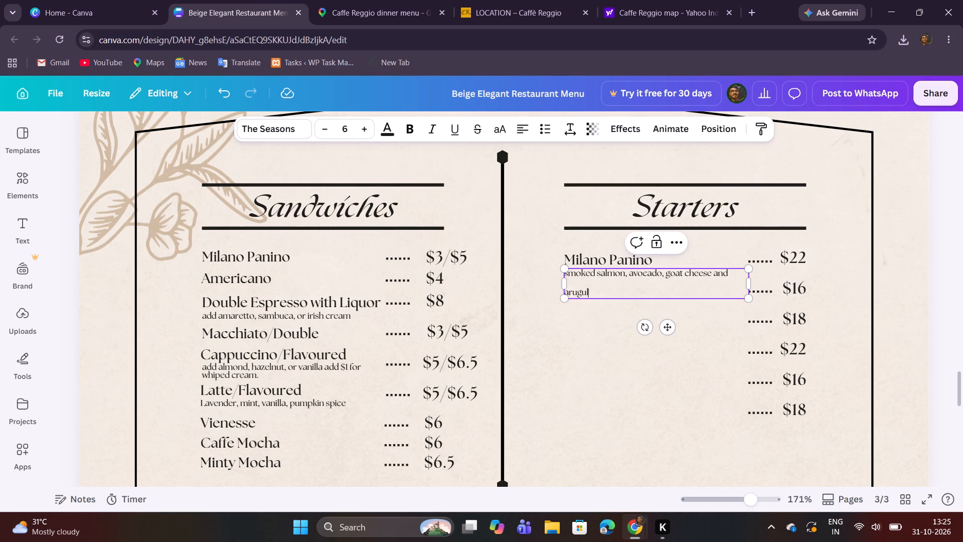
Widen the Milano Panino description's text box just enough to fit the text on a single line.
{"action": "left_click", "coordinate": [747, 283]}
{"action": "left_click_drag", "start_coordinate": [749, 283], "coordinate": [761, 283]}
{"action": "left_click", "coordinate": [706, 324]}
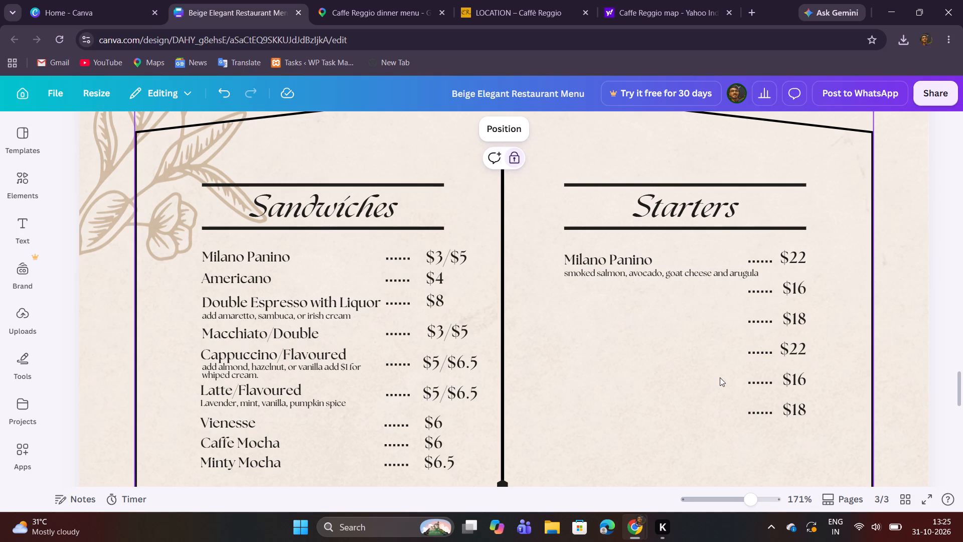
Duplicate the Milano Panino description and place the copy directly beneath the original, aligned with its edges.
{"action": "left_click", "coordinate": [689, 276]}
{"action": "left_click", "coordinate": [664, 244]}
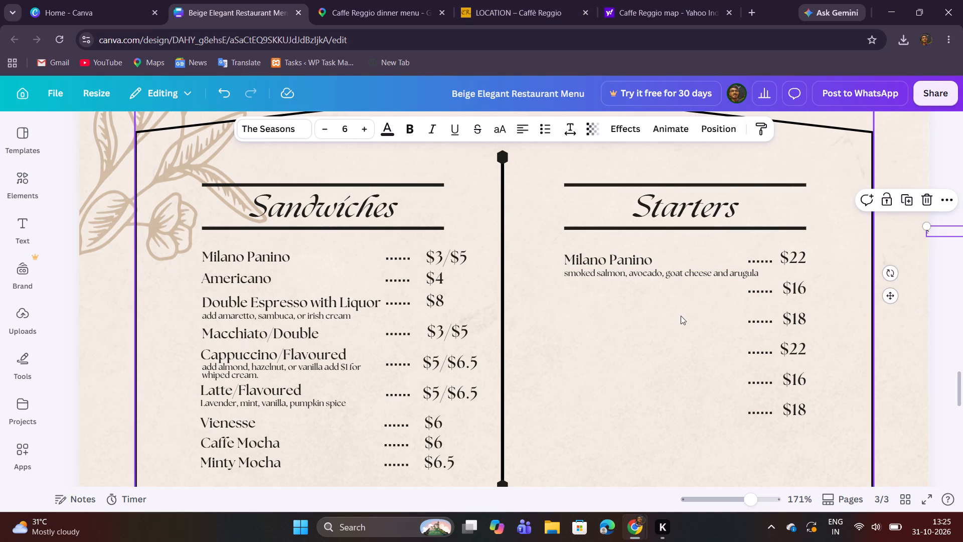
{"action": "left_click_drag", "start_coordinate": [948, 233], "coordinate": [646, 293]}
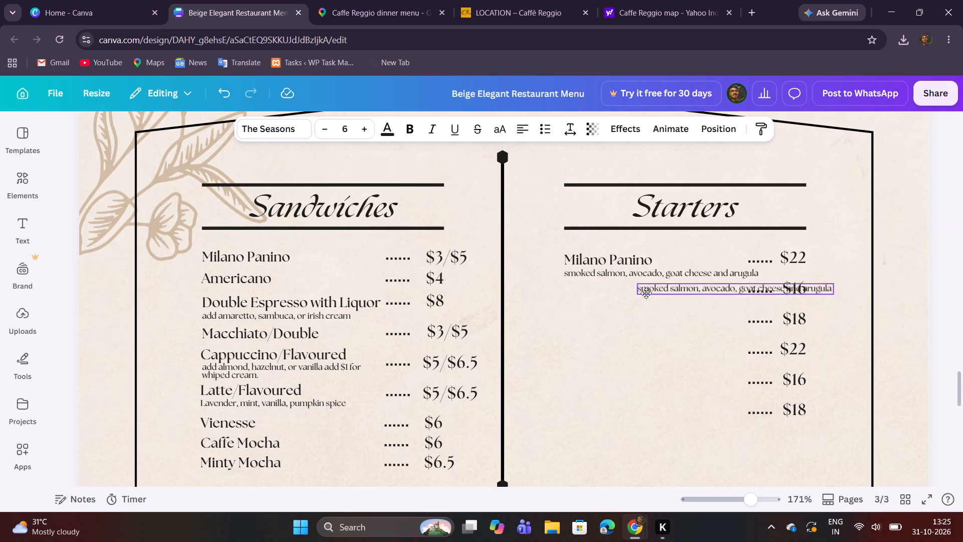
{"action": "left_click_drag", "start_coordinate": [646, 293], "coordinate": [587, 287]}
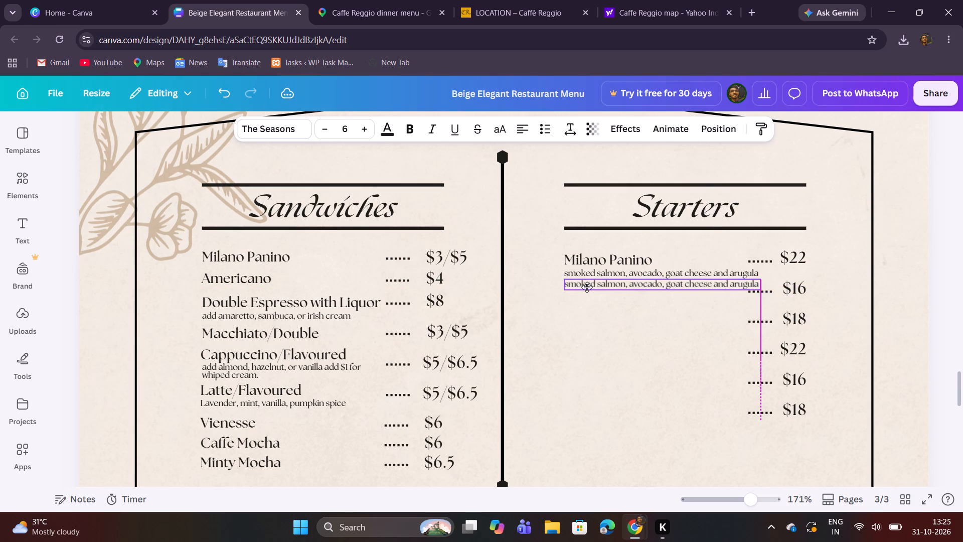
{"action": "left_click_drag", "start_coordinate": [587, 287], "coordinate": [587, 286]}
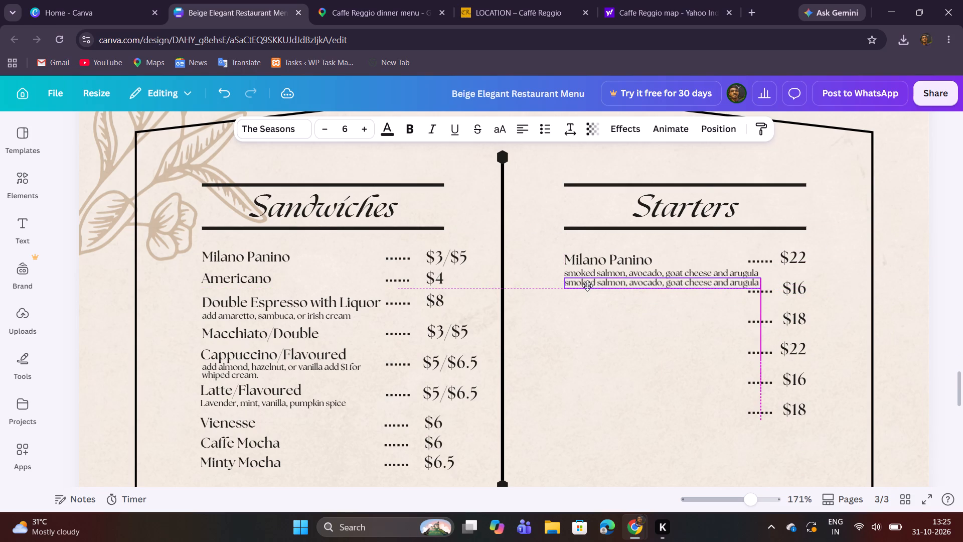
Replace the duplicated description line under Milano Panino in the Starters column with "on an italian role", using the menu photo as reference.
{"action": "left_click_drag", "start_coordinate": [587, 286], "coordinate": [588, 286]}
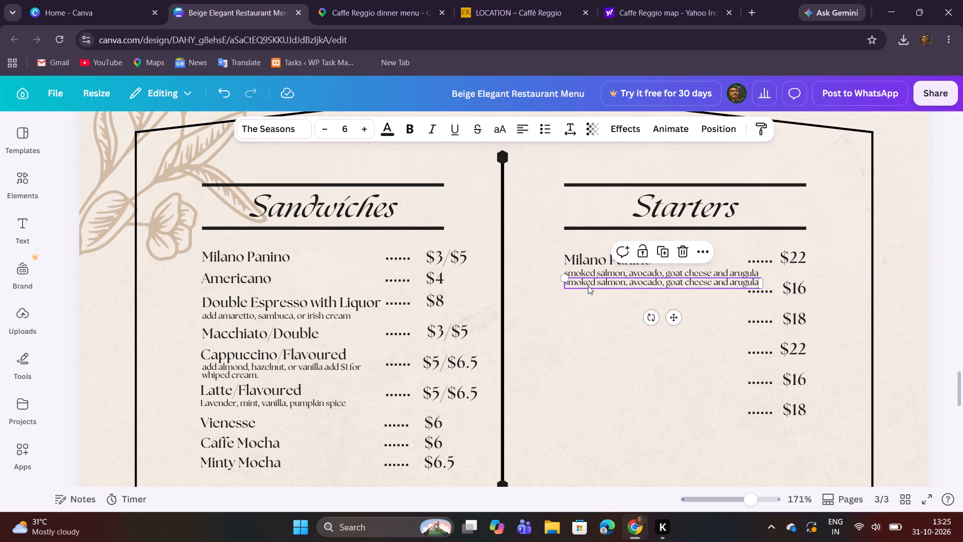
{"action": "left_click", "coordinate": [592, 302]}
{"action": "left_click", "coordinate": [590, 343]}
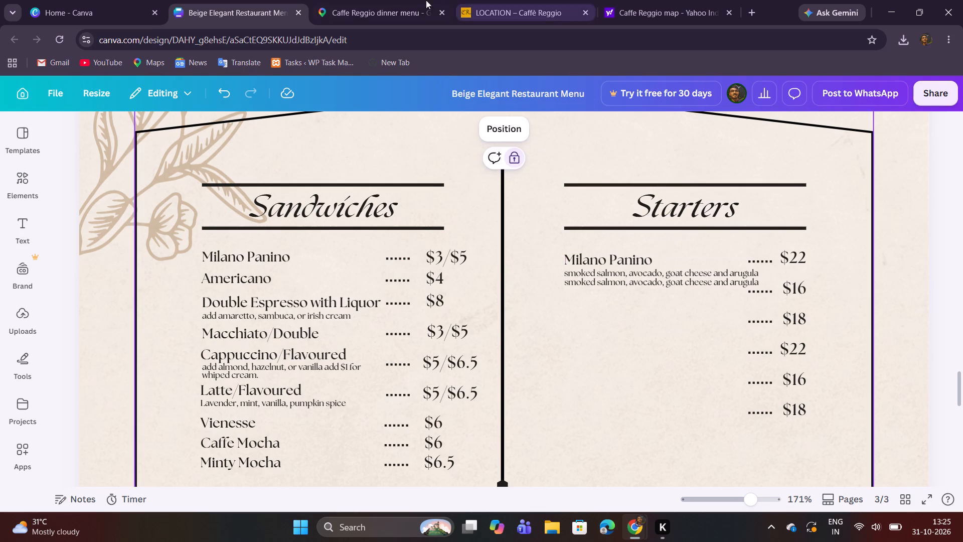
{"action": "left_click", "coordinate": [387, 0]}
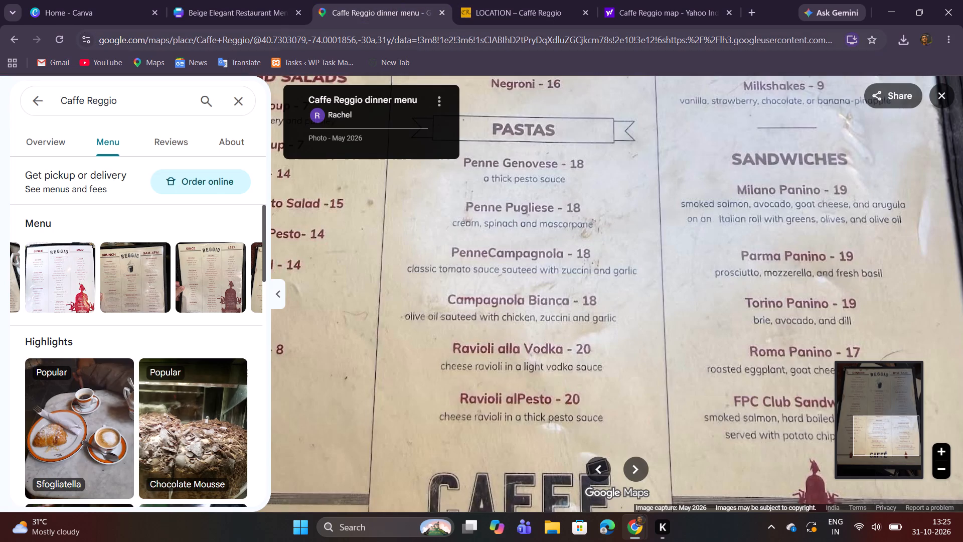
{"action": "left_click", "coordinate": [251, 11]}
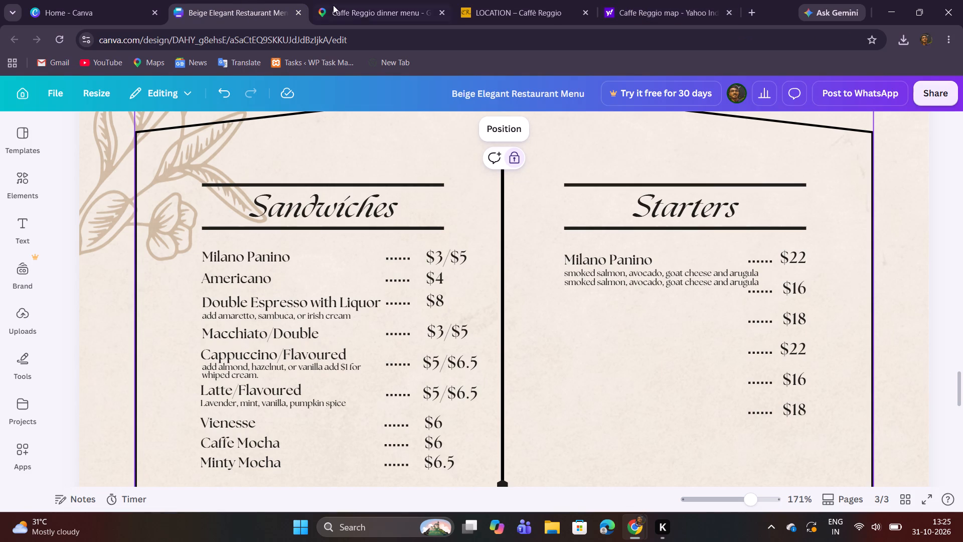
{"action": "left_click", "coordinate": [338, 3]}
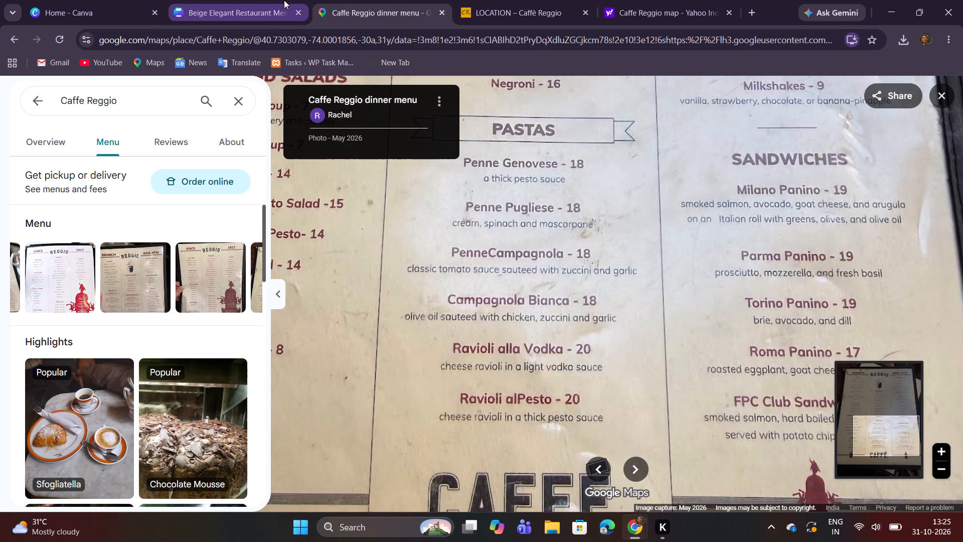
{"action": "left_click", "coordinate": [281, 0]}
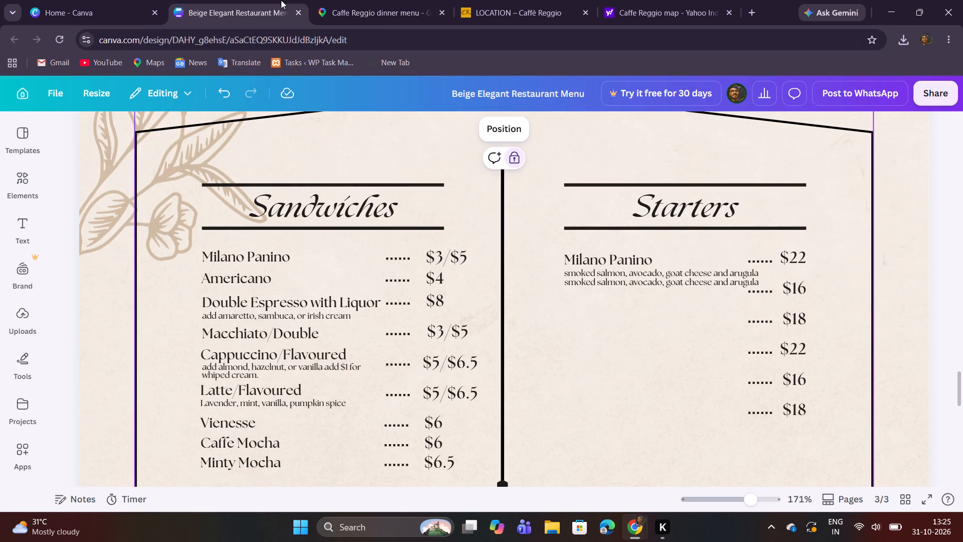
{"action": "double_click", "coordinate": [600, 282]}
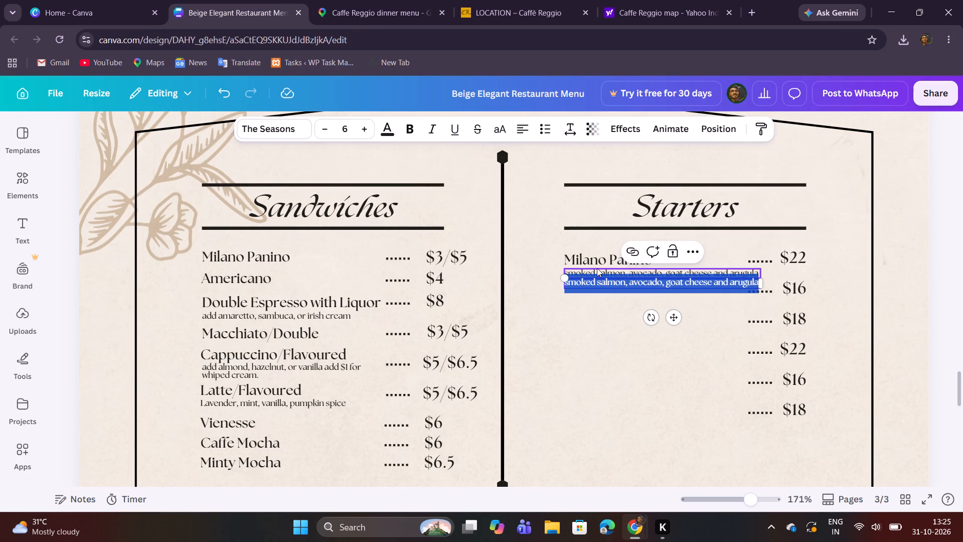
{"action": "type", "text": "on and"}
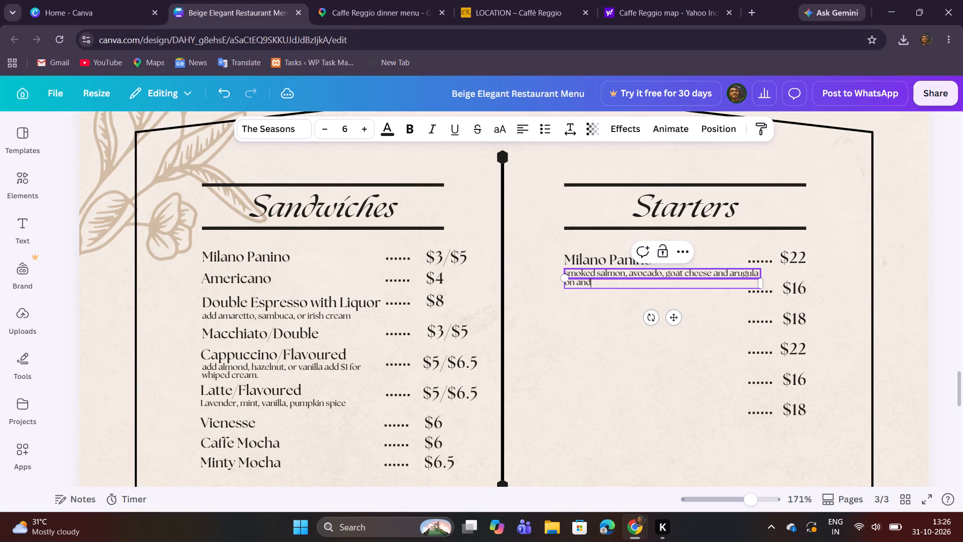
{"action": "key", "text": "BackSpace"}
{"action": "key", "text": "space"}
{"action": "type", "text": "italian"}
{"action": "key", "text": "space"}
{"action": "type", "text": "role"}
Check the menu photo and complete the second Milano Panino description line as "on an italian rolls with greens olive and olive oil".
{"action": "left_click", "coordinate": [391, 0]}
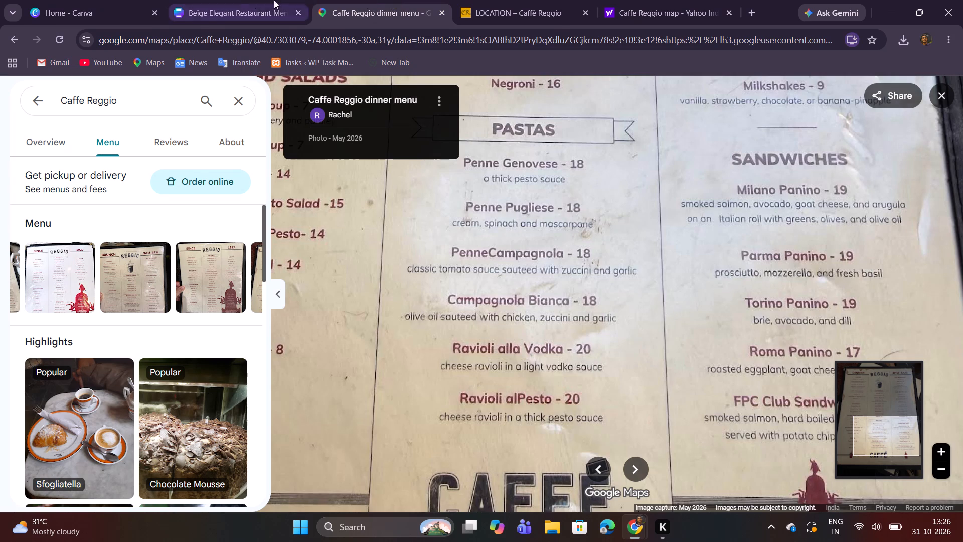
{"action": "left_click", "coordinate": [245, 0]}
{"action": "left_click", "coordinate": [319, 0]}
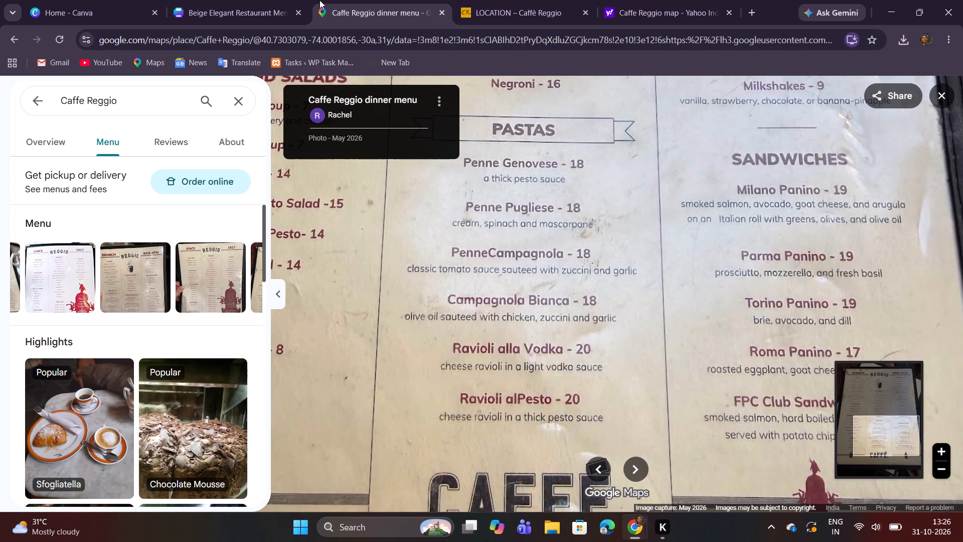
{"action": "left_click", "coordinate": [262, 0]}
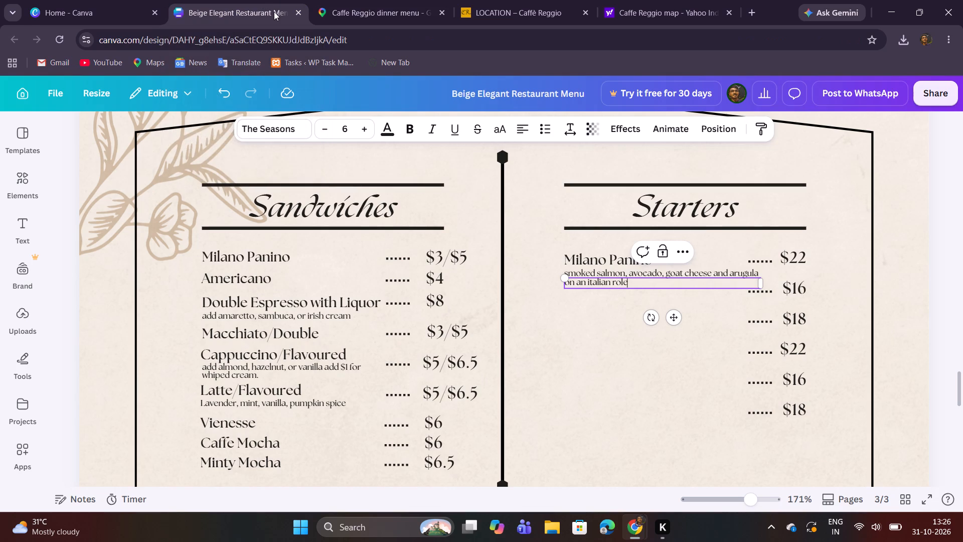
{"action": "key", "text": "BackSpace"}
{"action": "type", "text": "ls with green"}
{"action": "left_click", "coordinate": [330, 0]}
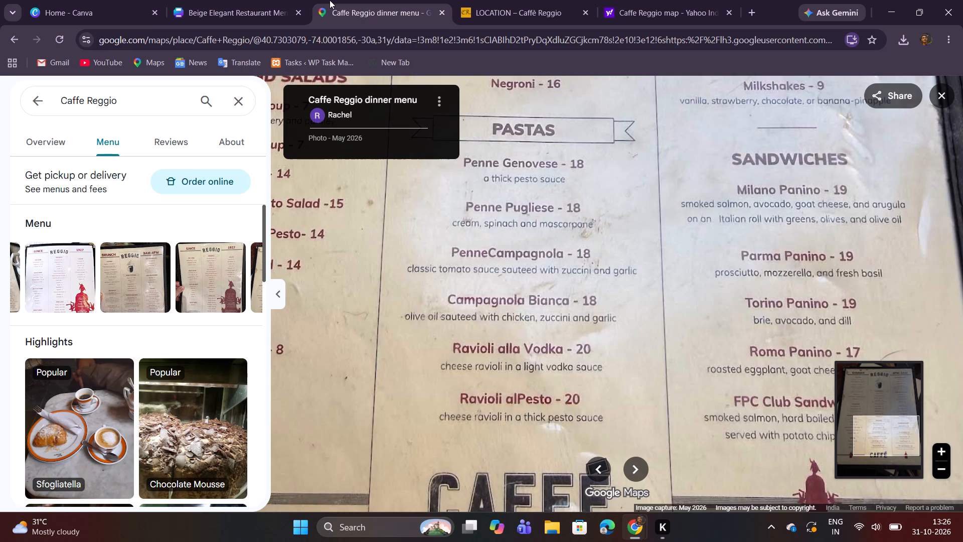
{"action": "left_click", "coordinate": [244, 0]}
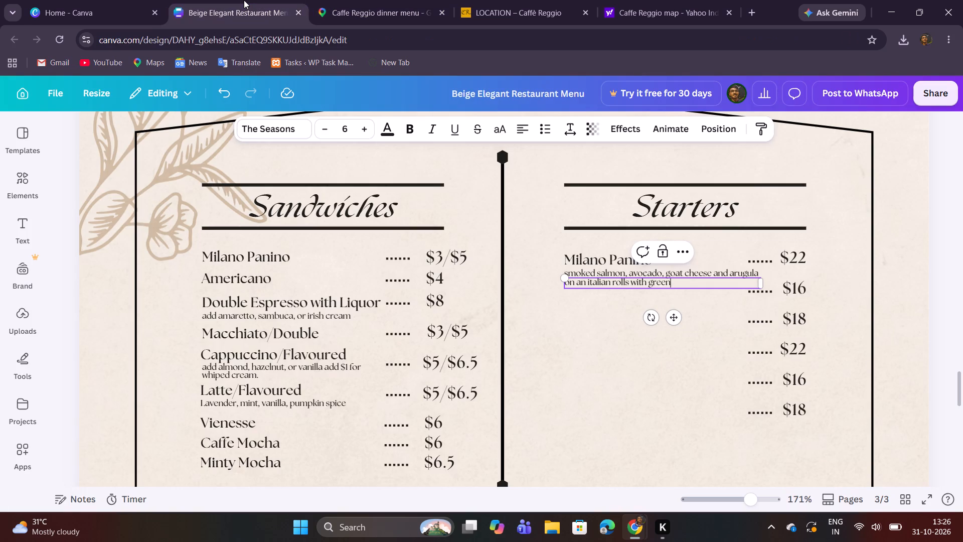
{"action": "type", "text": "s"}
{"action": "key", "text": "space"}
{"action": "type", "text": "olive and olive oil"}
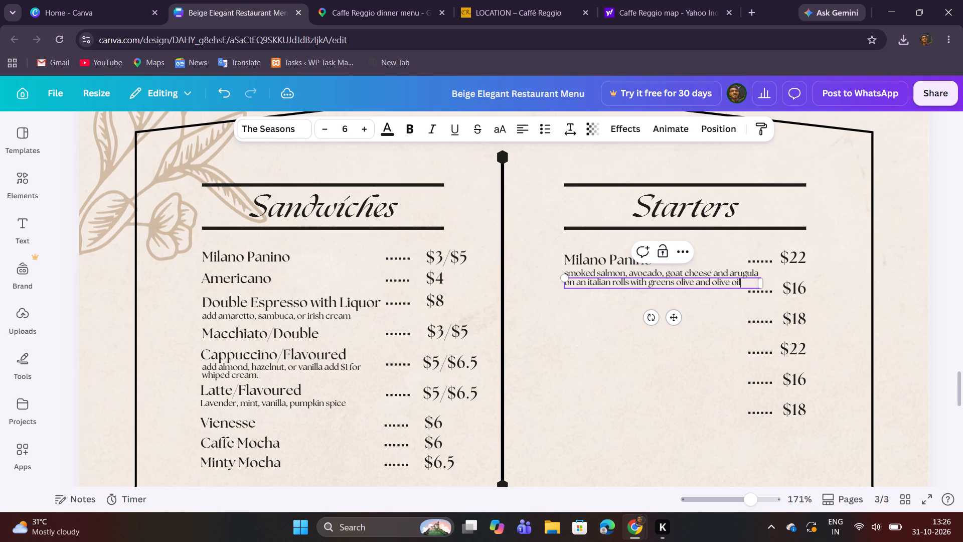
Correct the second description line against the menu photo: change "olive" before "and" to "olives" and add a comma after "greens".
{"action": "left_click", "coordinate": [340, 8]}
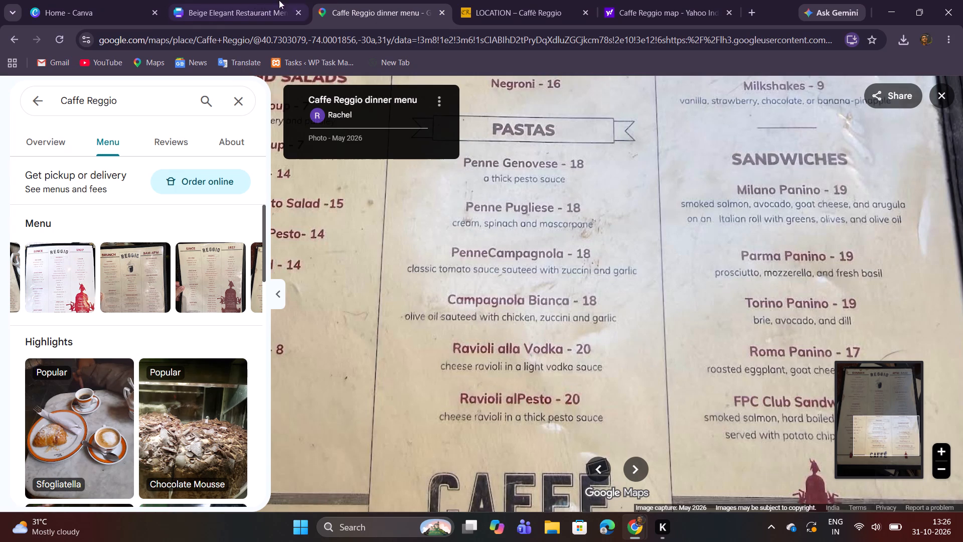
{"action": "left_click", "coordinate": [254, 0]}
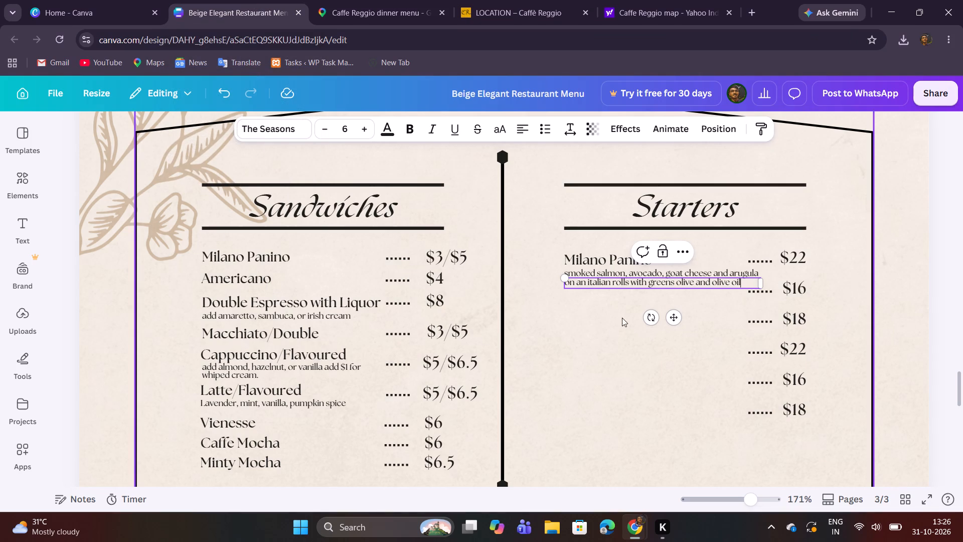
{"action": "left_click", "coordinate": [676, 284]}
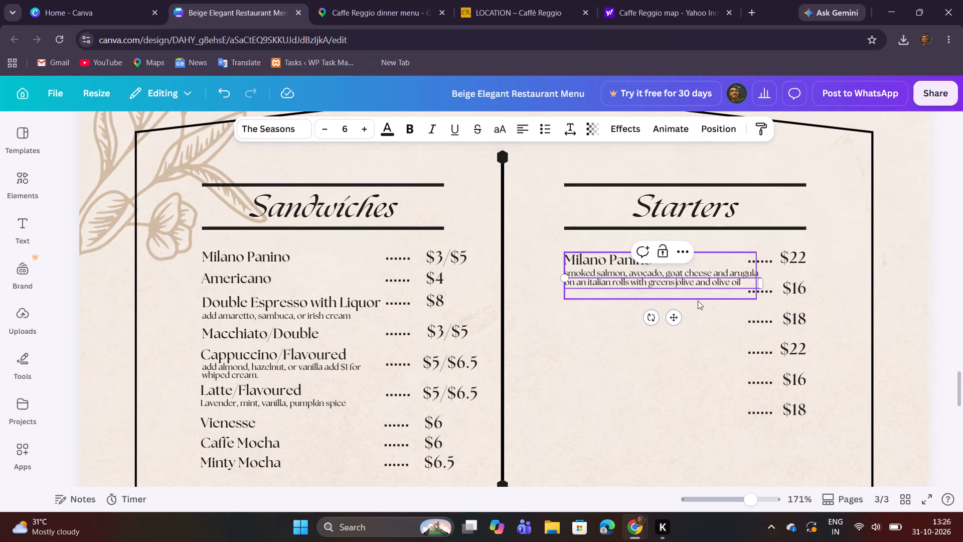
{"action": "left_click", "coordinate": [693, 284]}
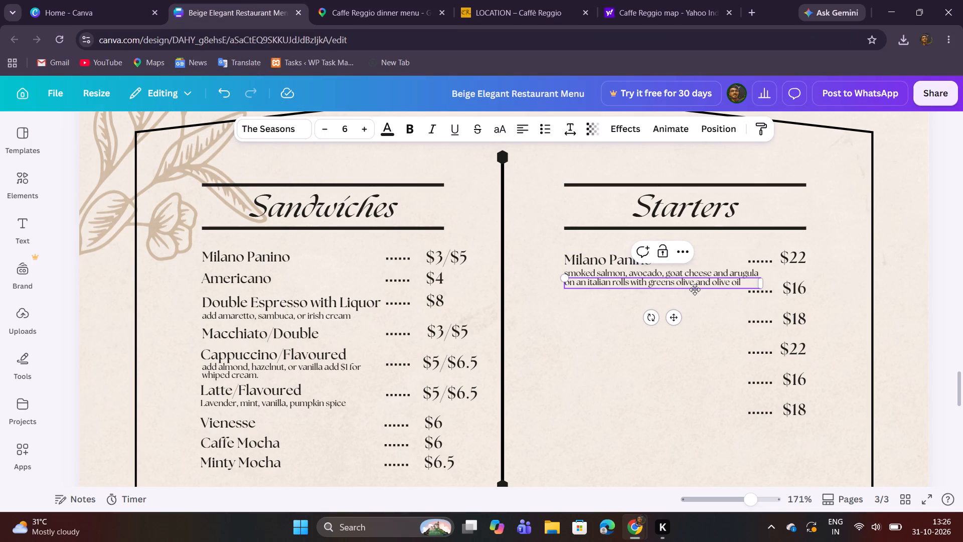
{"action": "key", "text": "s"}
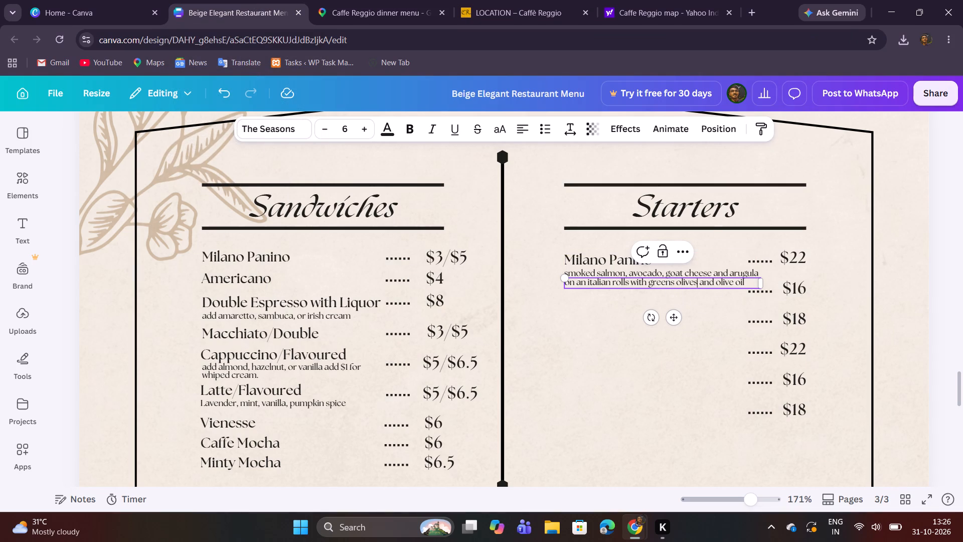
{"action": "left_click", "coordinate": [676, 287]}
{"action": "key", "text": "Left"}
{"action": "key", "text": "comma"}
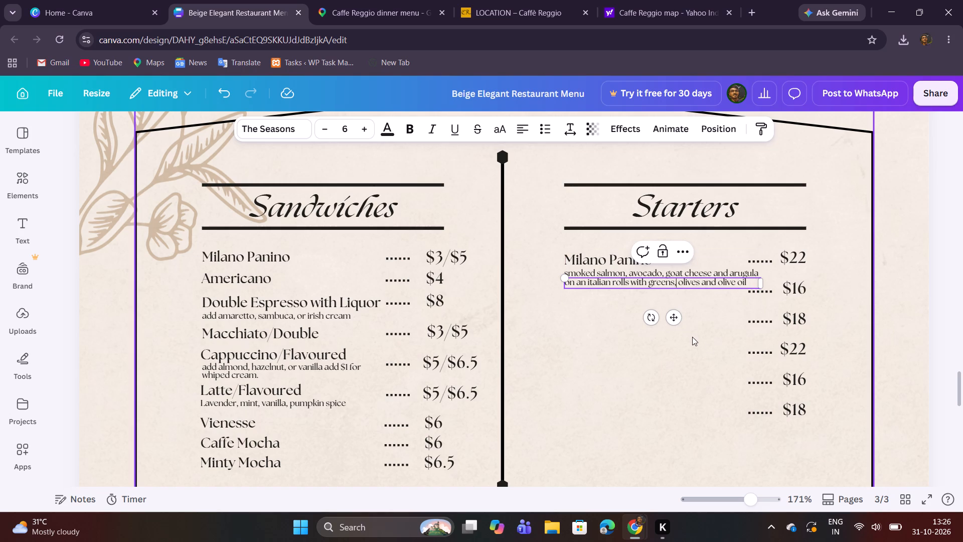
{"action": "left_click", "coordinate": [703, 344]}
Delete the $16 price directly below the Milano Panino row's $22, along with its dotted leader.
{"action": "left_click", "coordinate": [792, 296]}
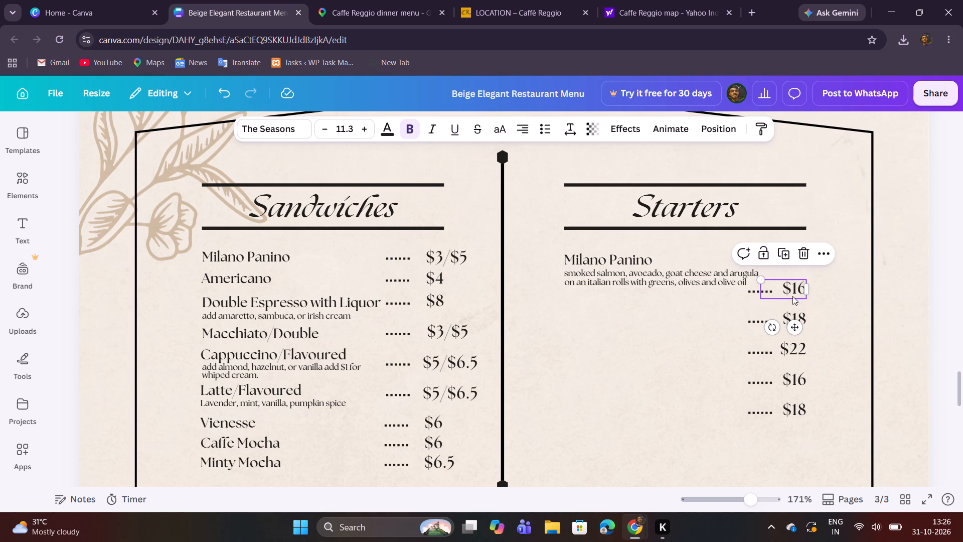
{"action": "left_click", "coordinate": [809, 255]}
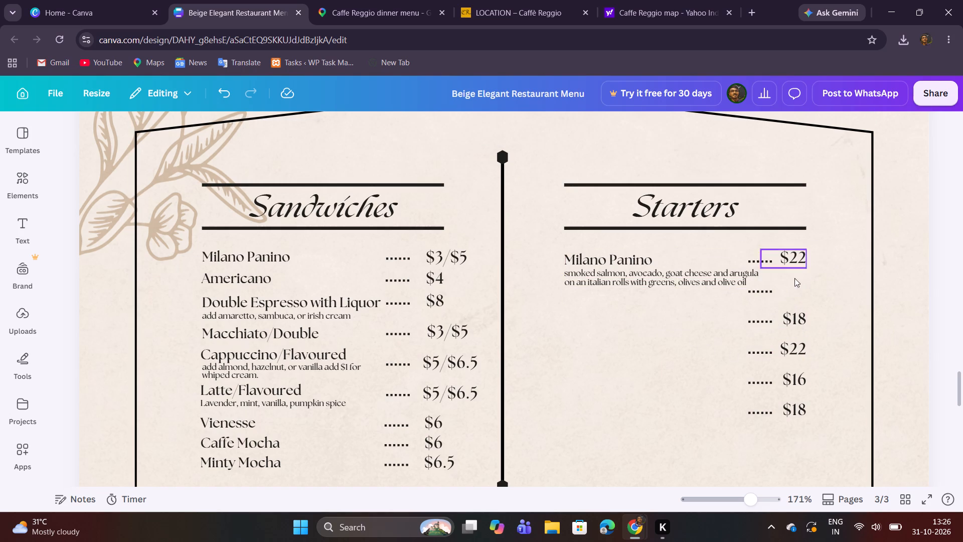
{"action": "left_click", "coordinate": [774, 292]}
{"action": "left_click", "coordinate": [760, 293]}
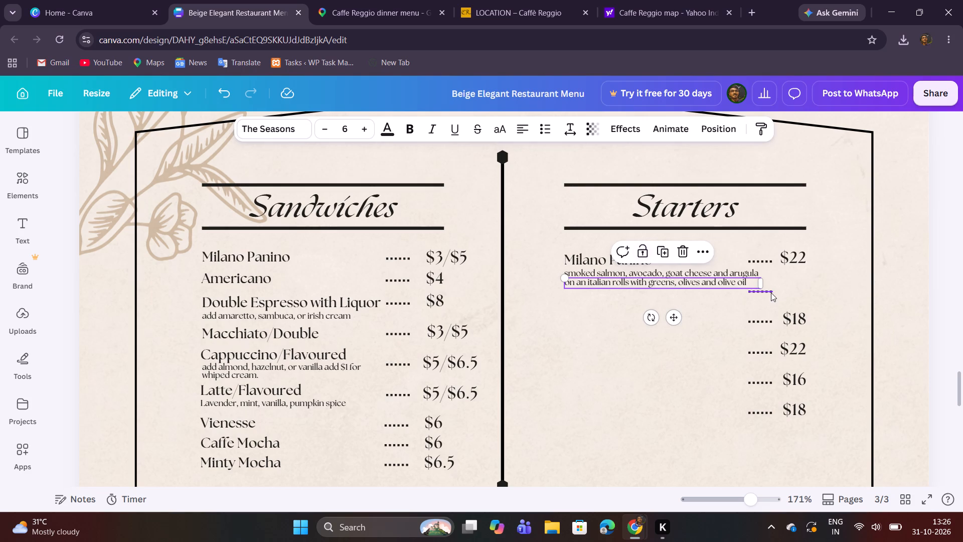
{"action": "left_click", "coordinate": [771, 294]}
{"action": "left_click", "coordinate": [781, 268]}
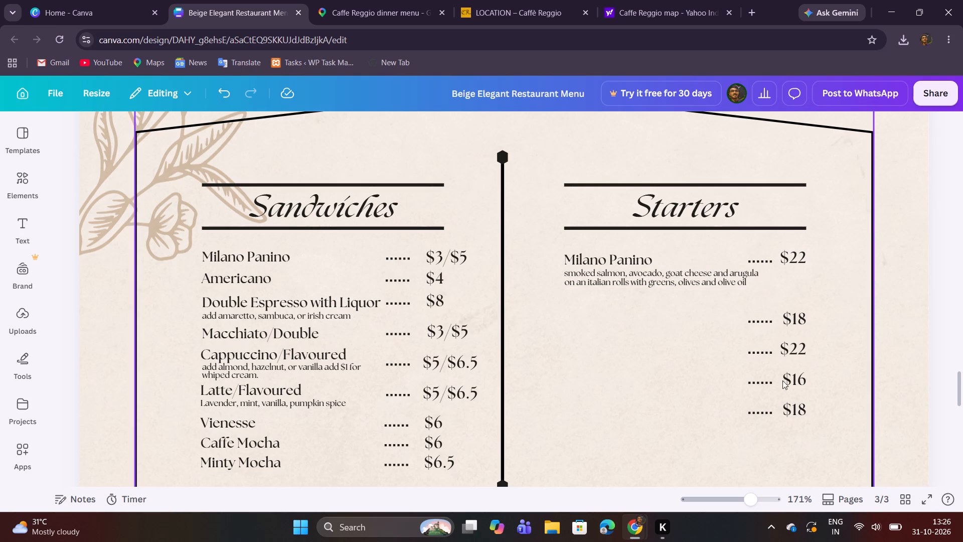
Move the four remaining Starters prices below the Milano Panino row, with their dotted leaders, slightly upward as one selection, keeping their right edges aligned.
{"action": "left_click_drag", "start_coordinate": [789, 437], "coordinate": [765, 325]}
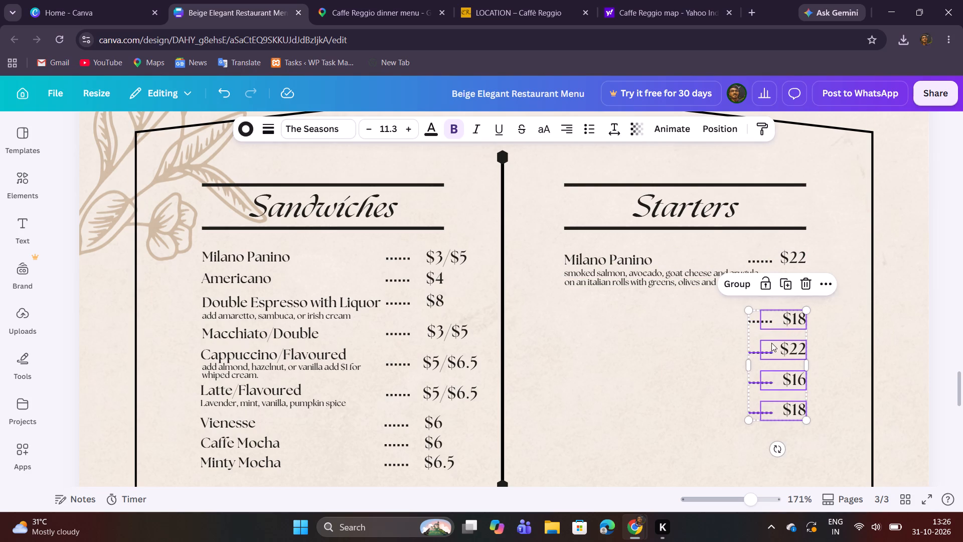
{"action": "left_click", "coordinate": [711, 374]}
{"action": "left_click_drag", "start_coordinate": [766, 451], "coordinate": [762, 319]}
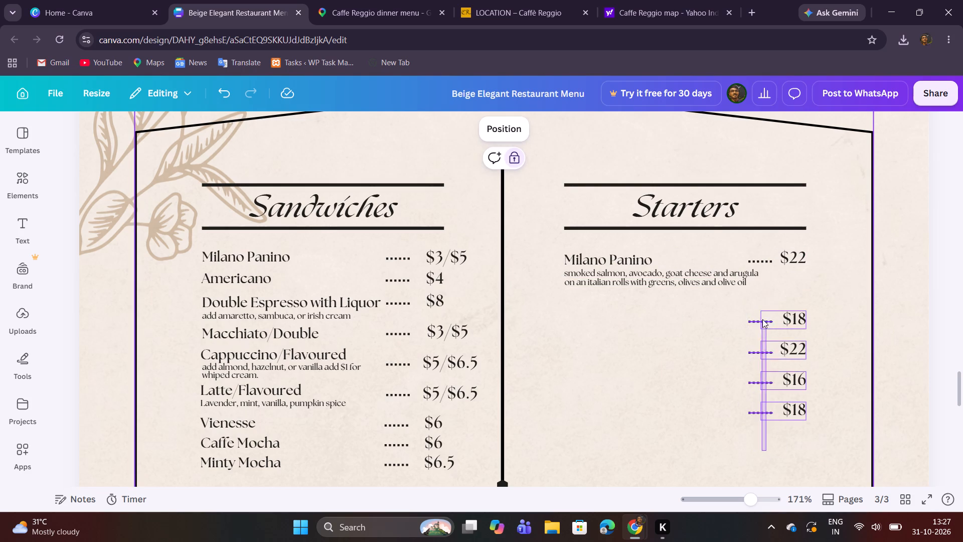
{"action": "left_click_drag", "start_coordinate": [762, 319], "coordinate": [787, 317]}
{"action": "left_click_drag", "start_coordinate": [782, 345], "coordinate": [782, 333]}
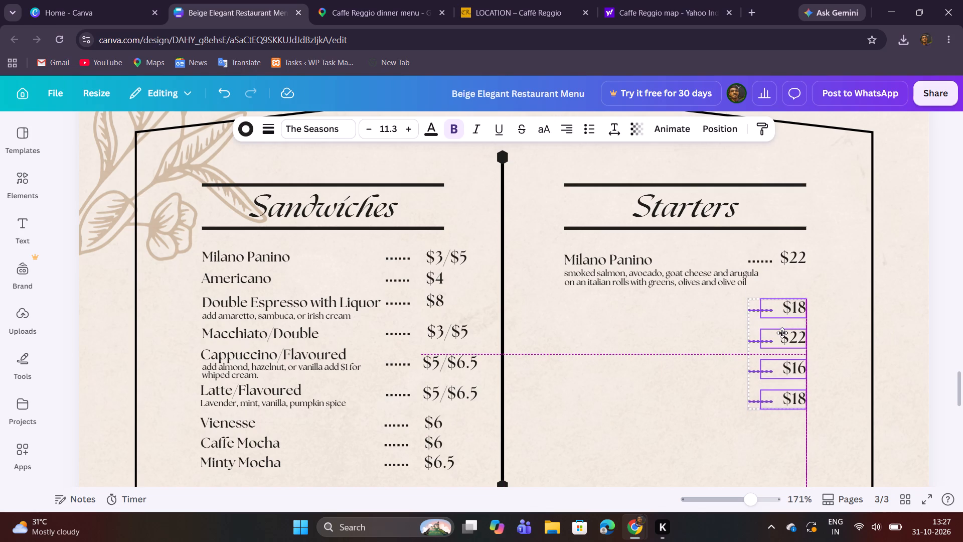
{"action": "left_click_drag", "start_coordinate": [782, 333], "coordinate": [782, 332]}
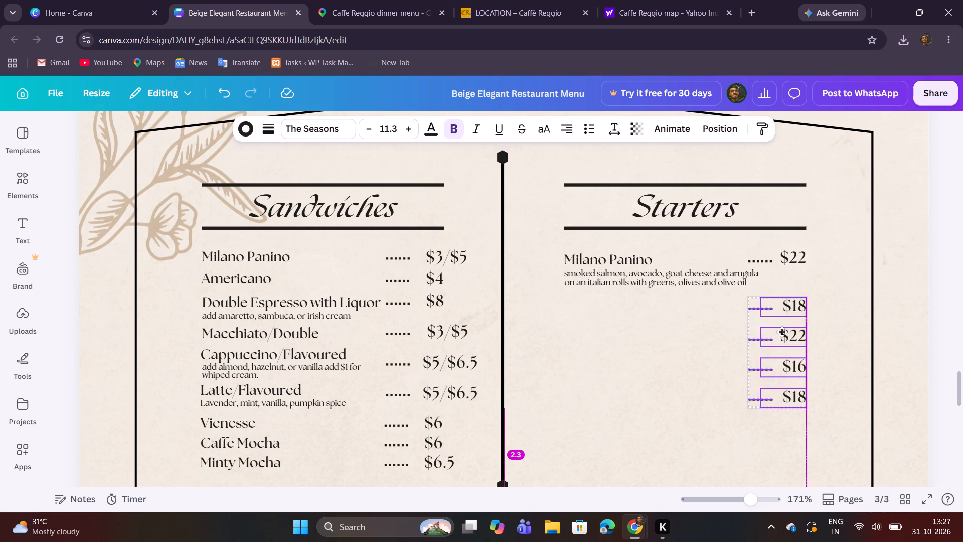
{"action": "left_click_drag", "start_coordinate": [782, 332], "coordinate": [782, 329]}
{"action": "left_click", "coordinate": [675, 368]}
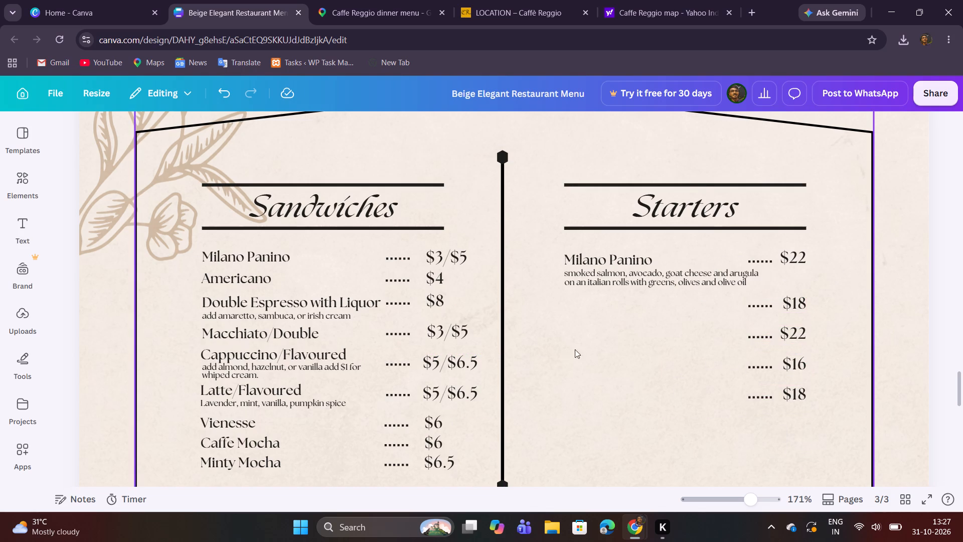
Unlock the Milano Panino title text box in the Starters column.
{"action": "left_click", "coordinate": [636, 259]}
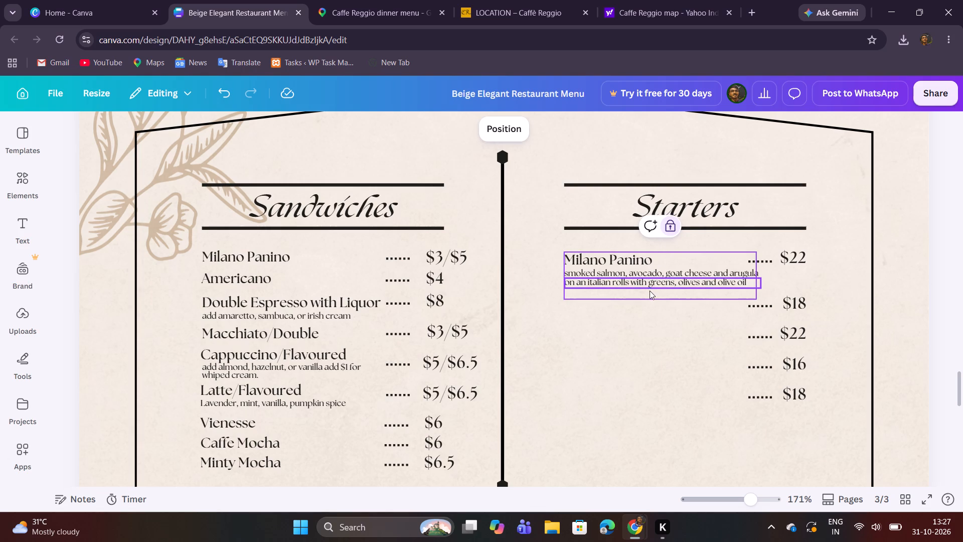
{"action": "left_click", "coordinate": [670, 228]}
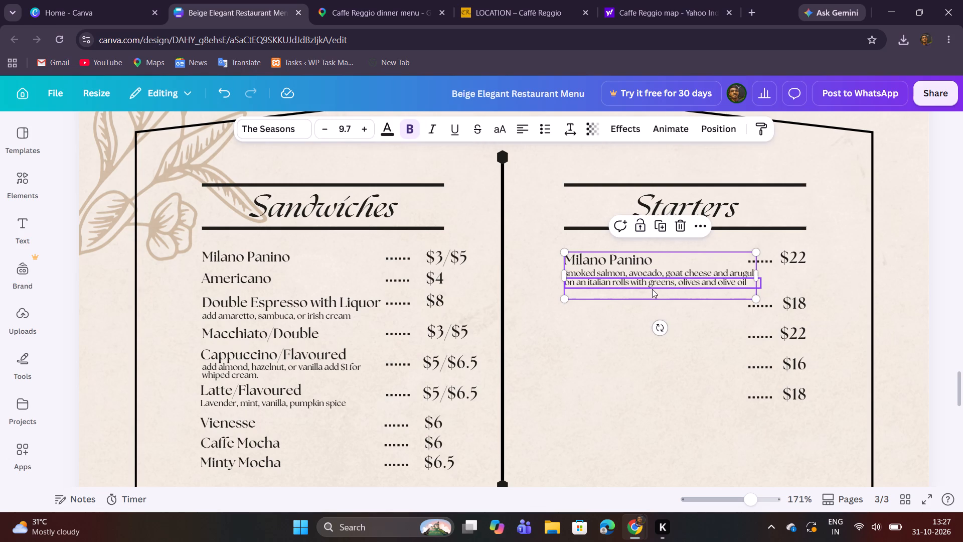
Unlock the text box holding Milano Panino's second description line, "on an italian rolls with greens, olives and olive oil".
{"action": "left_click", "coordinate": [653, 289]}
{"action": "left_click", "coordinate": [654, 290]}
{"action": "left_click", "coordinate": [664, 261]}
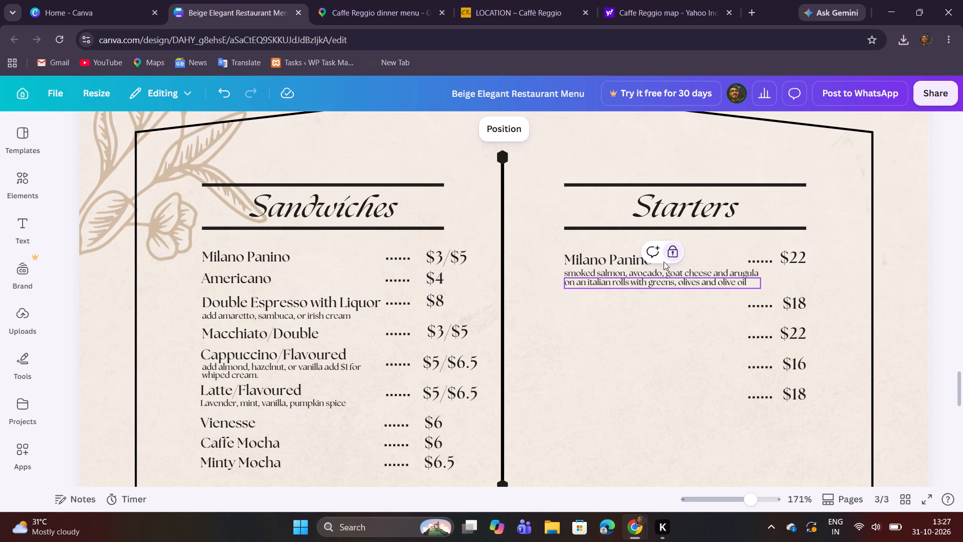
{"action": "left_click", "coordinate": [673, 257]}
Remove the empty second line from the Milano Panino title text box in the Starters column.
{"action": "left_click", "coordinate": [704, 257]}
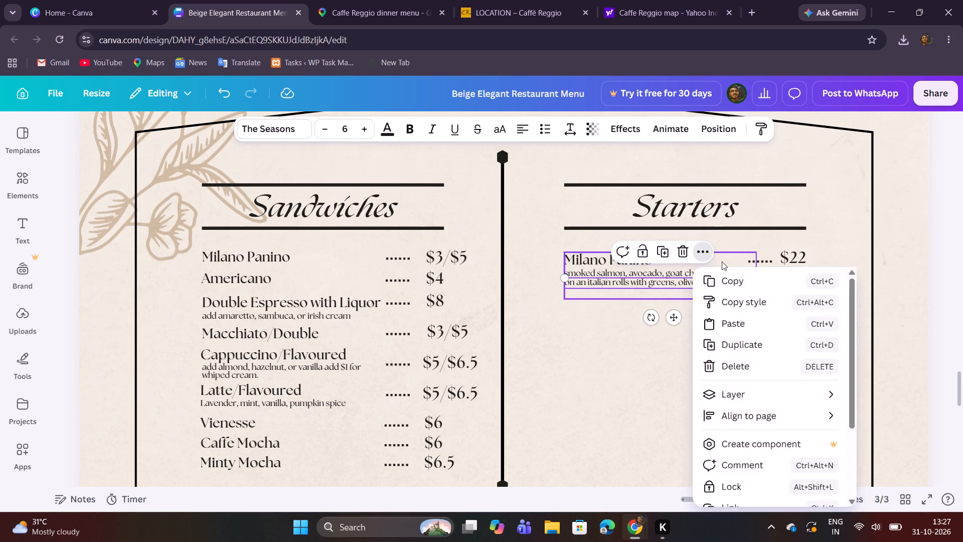
{"action": "left_click", "coordinate": [722, 261]}
{"action": "double_click", "coordinate": [665, 293]}
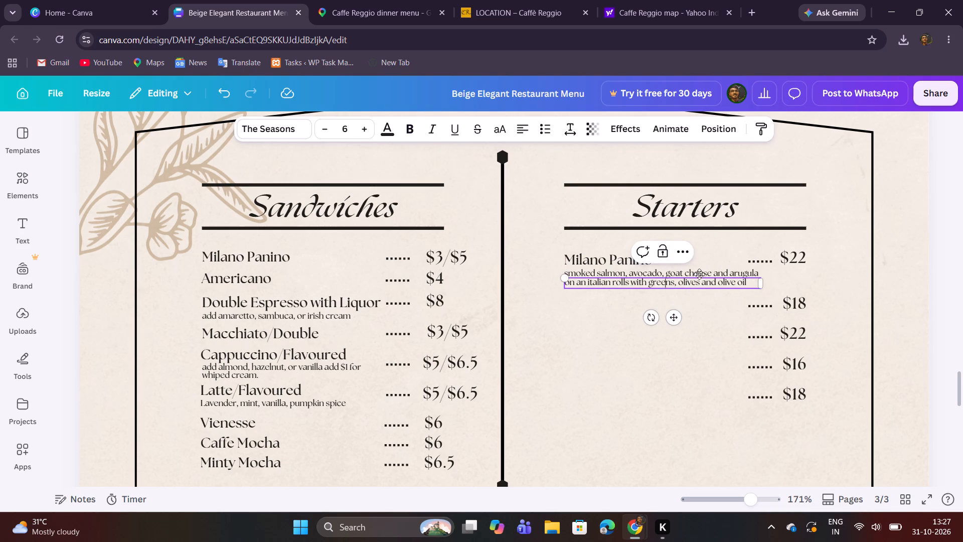
{"action": "left_click", "coordinate": [714, 252]}
{"action": "left_click", "coordinate": [719, 255]}
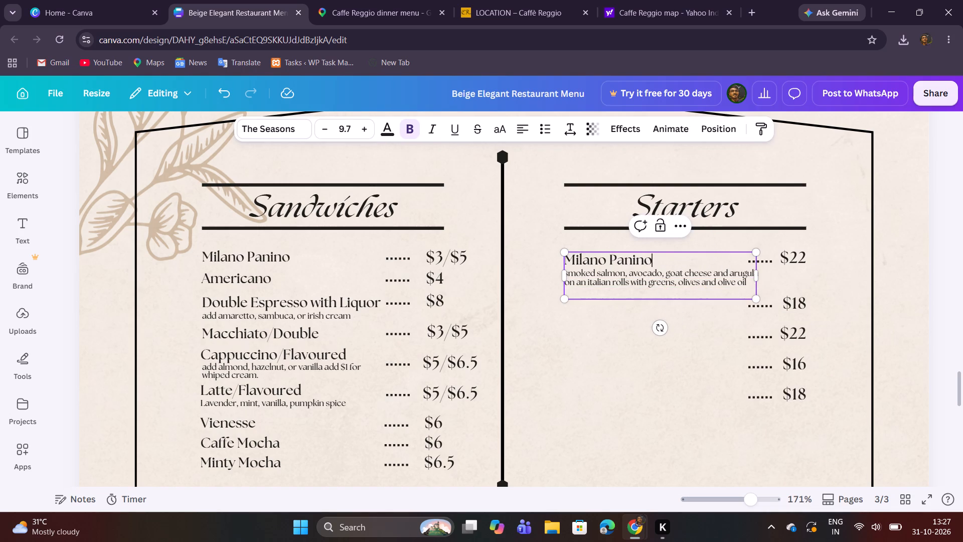
{"action": "key", "text": "Down"}
{"action": "key", "text": "BackSpace"}
{"action": "left_click", "coordinate": [697, 339]}
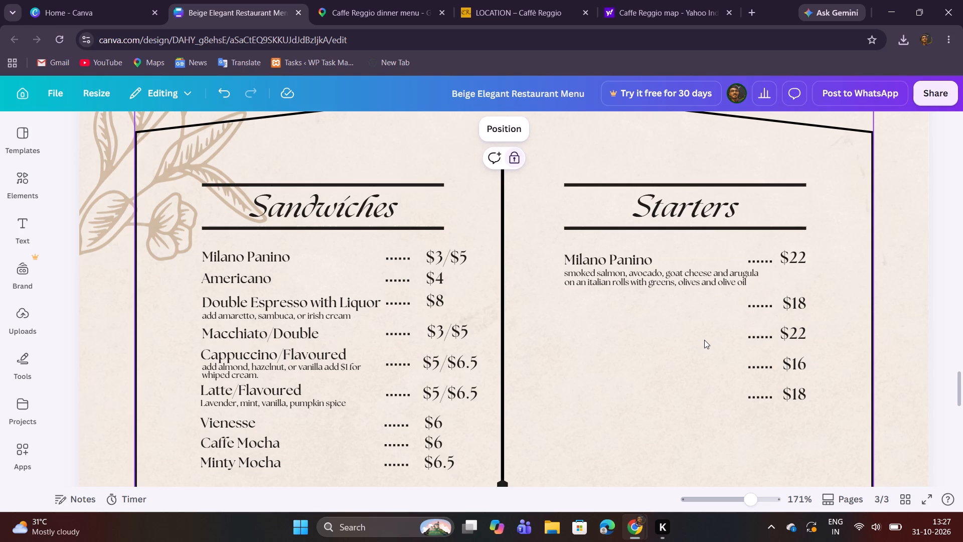
Replace the "Starters" heading with "Sandwiches", copied from the other column's heading.
{"action": "double_click", "coordinate": [362, 207]}
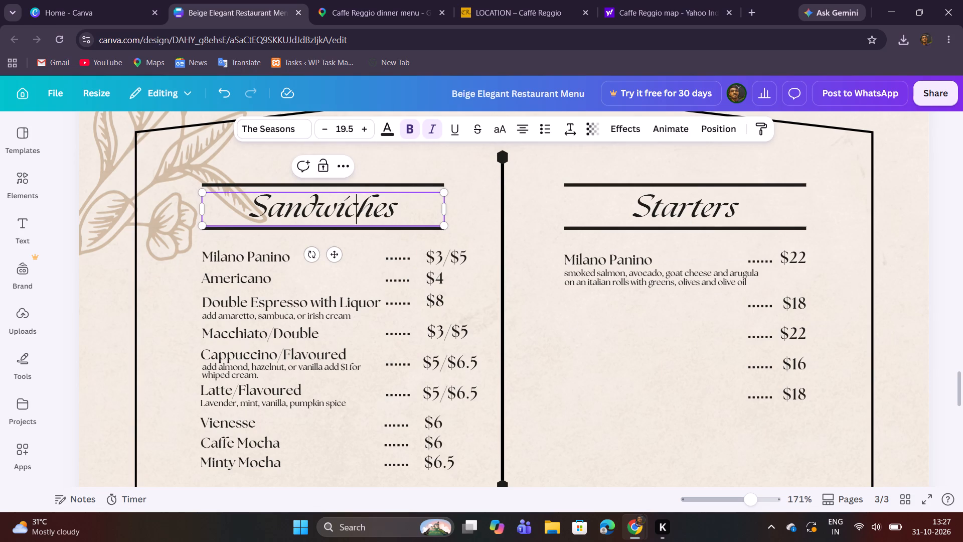
{"action": "key", "text": "ctrl+a"}
{"action": "key", "text": "ctrl+c"}
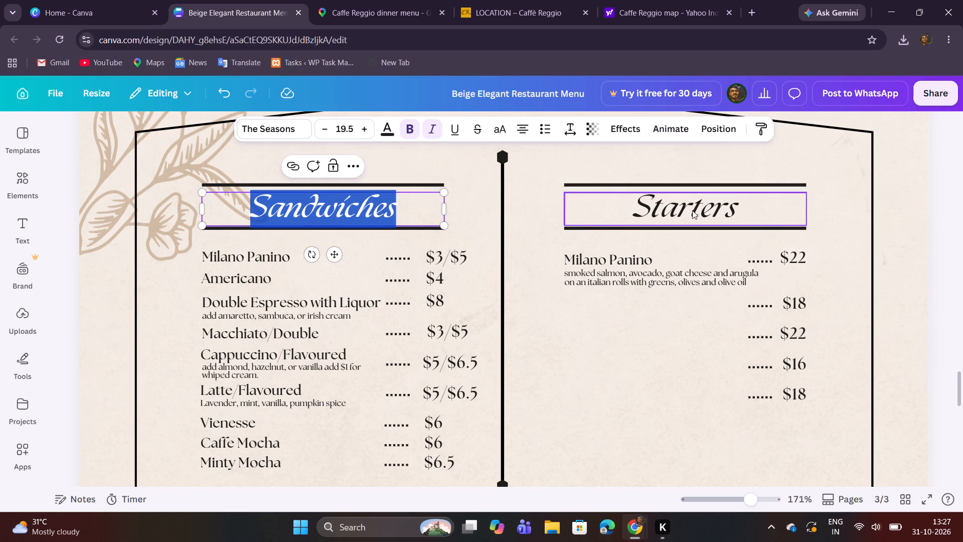
{"action": "double_click", "coordinate": [692, 204]}
{"action": "key", "text": "ctrl+v"}
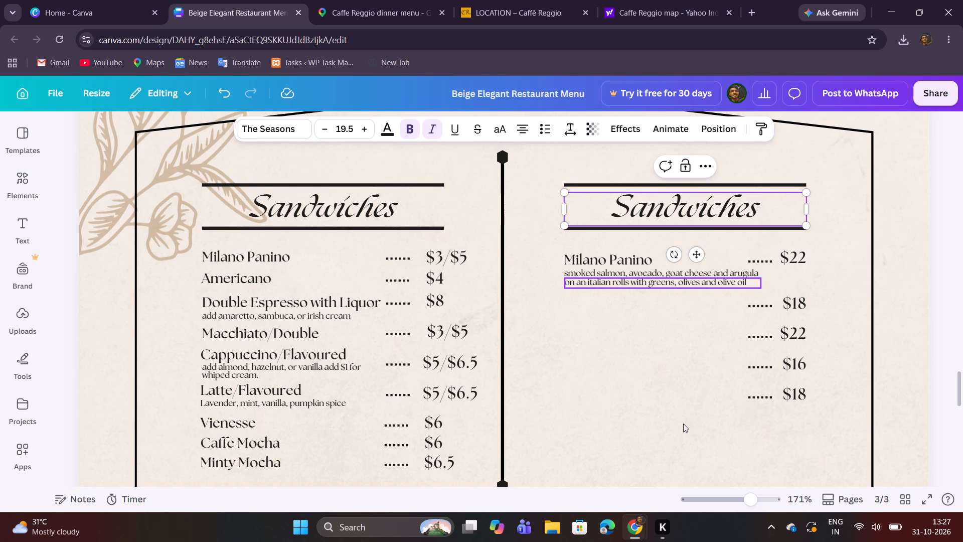
{"action": "left_click", "coordinate": [678, 424]}
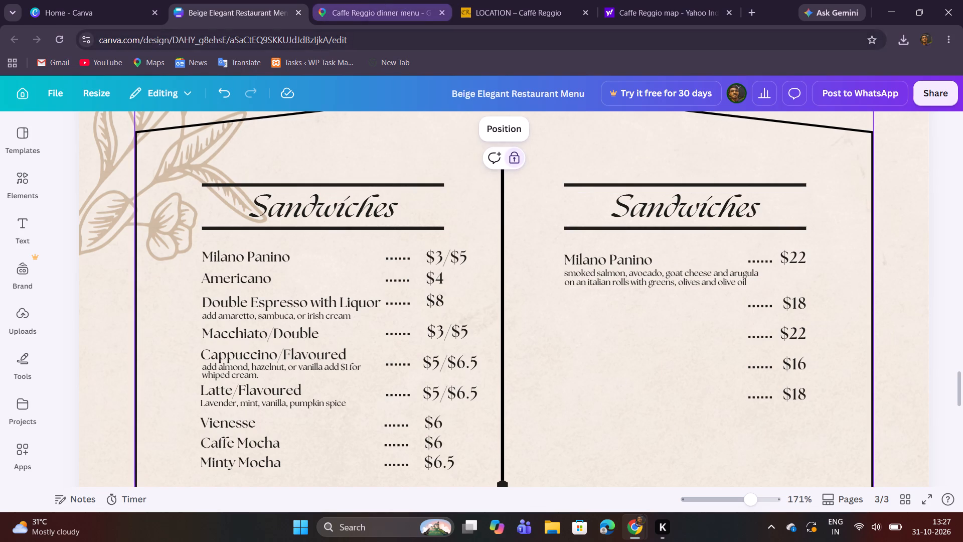
Check the sandwiches in the menu photo, then duplicate the unlocked Milano Panino title and place it below its description, beside the $18 price.
{"action": "left_click", "coordinate": [372, 4]}
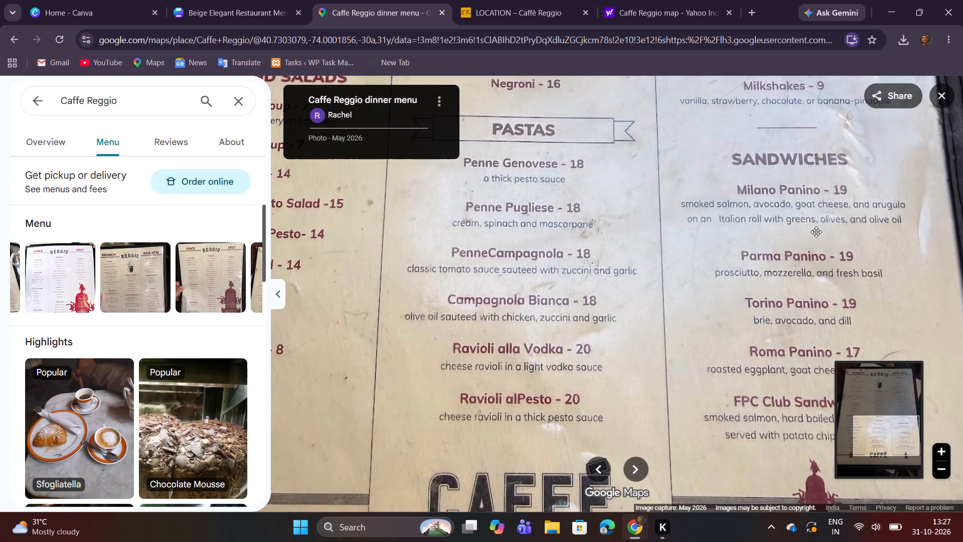
{"action": "left_click_drag", "start_coordinate": [816, 234], "coordinate": [732, 207]}
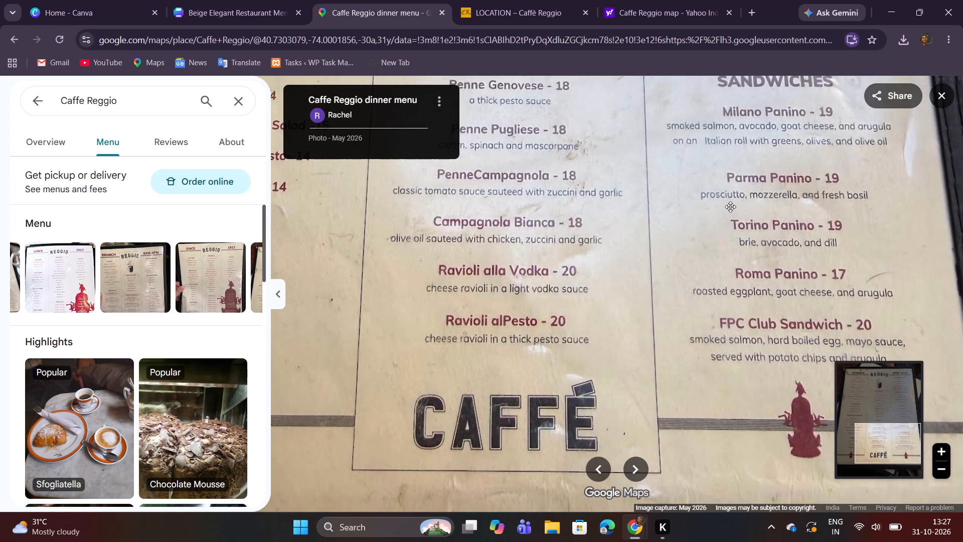
{"action": "left_click", "coordinate": [262, 14]}
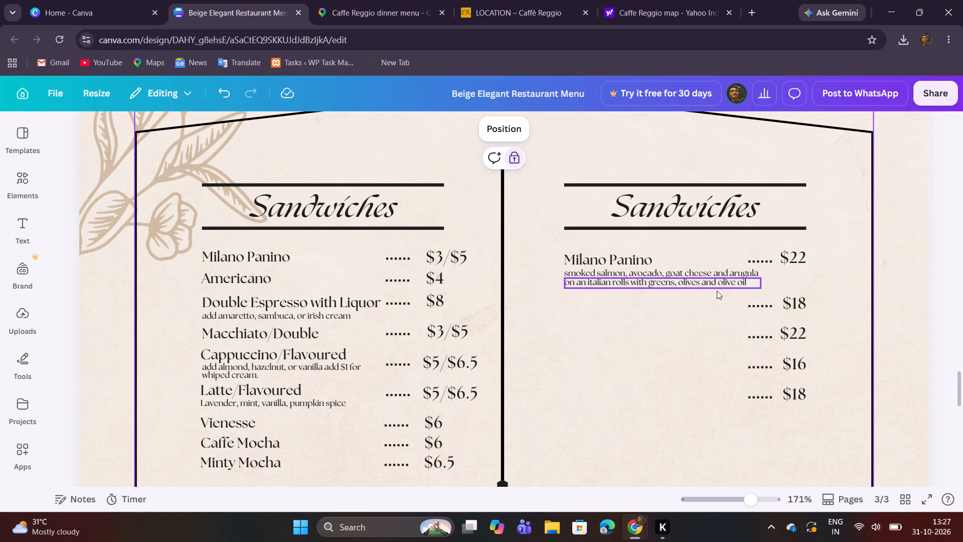
{"action": "left_click", "coordinate": [684, 257]}
{"action": "left_click", "coordinate": [661, 229]}
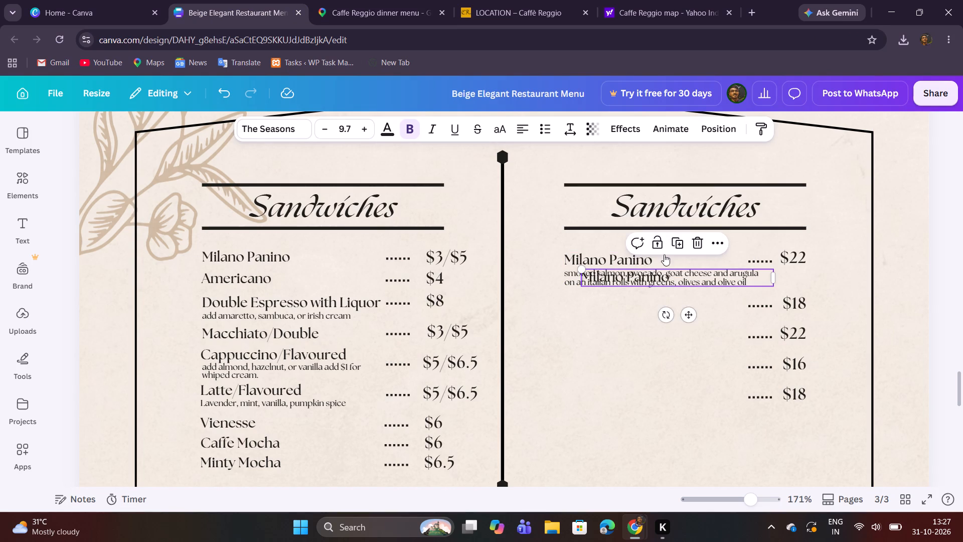
{"action": "left_click", "coordinate": [688, 313]}
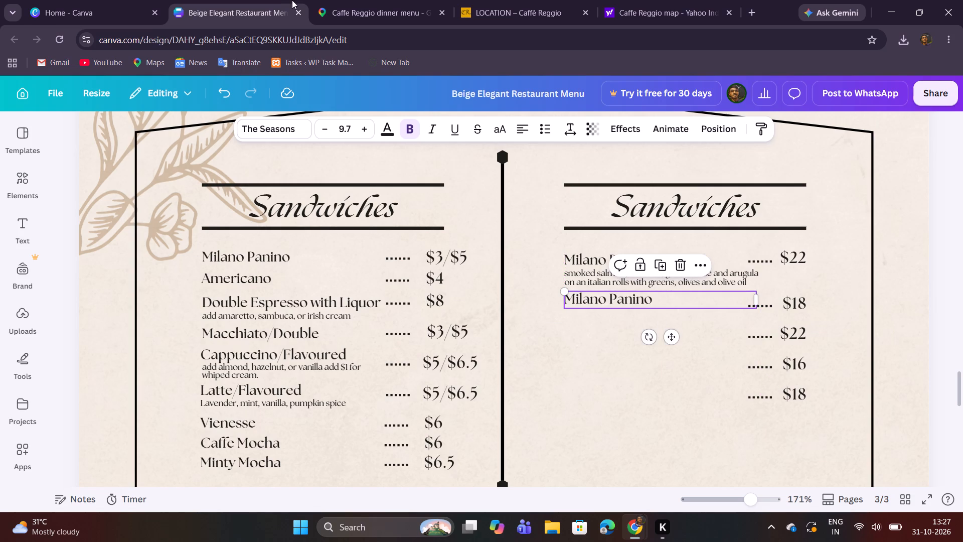
Change the duplicated title to "Parma Panino", following the menu photo.
{"action": "left_click", "coordinate": [356, 10]}
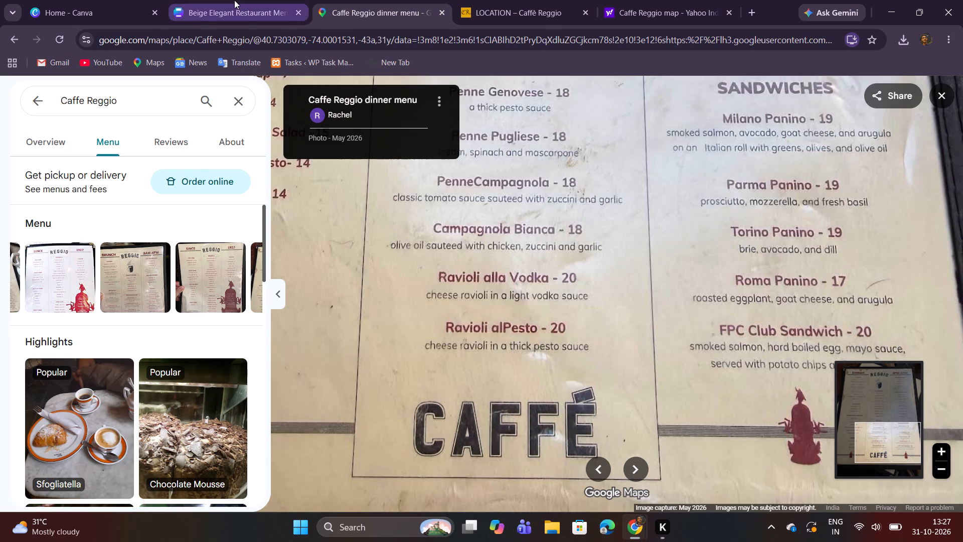
{"action": "left_click", "coordinate": [234, 0]}
{"action": "double_click", "coordinate": [578, 295]}
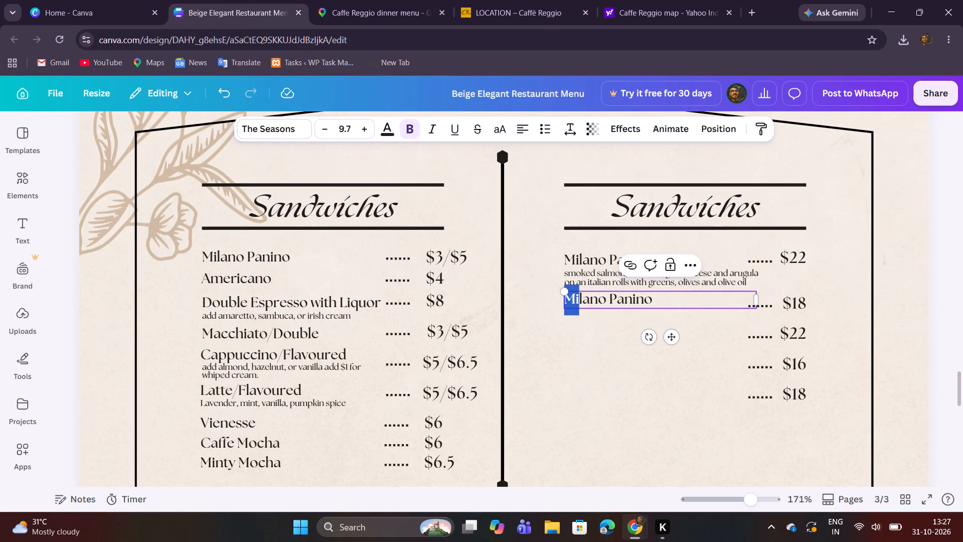
{"action": "left_click_drag", "start_coordinate": [606, 299], "coordinate": [558, 297]}
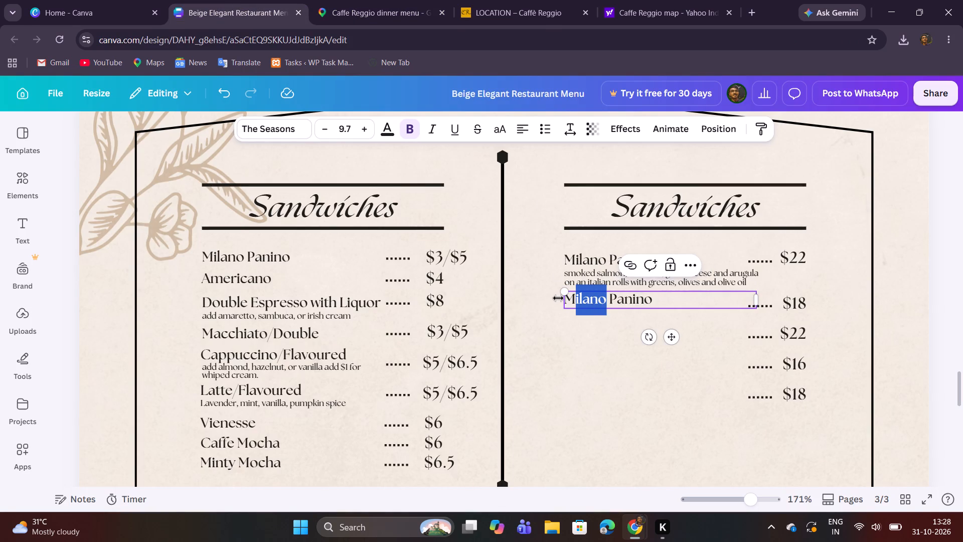
{"action": "type", "text": "Pa"}
{"action": "type", "text": "rma"}
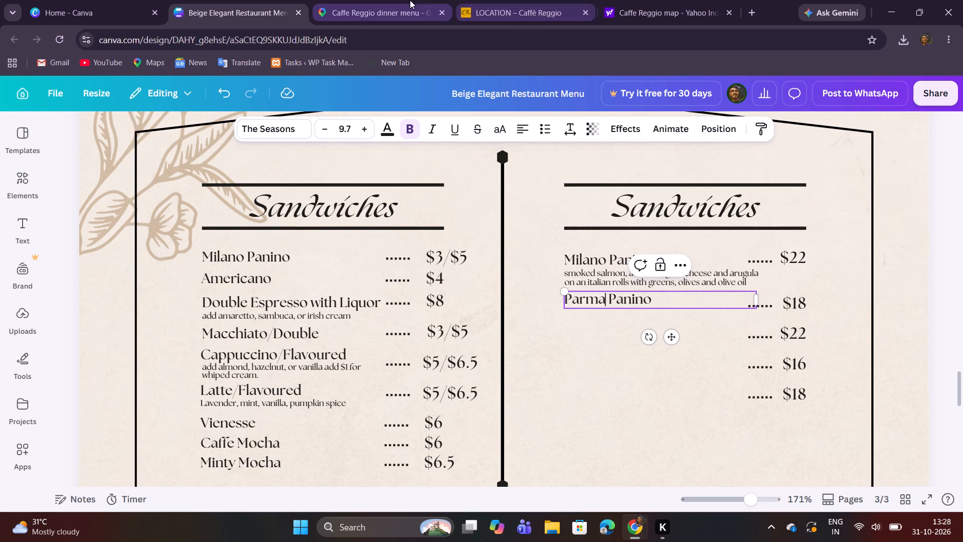
Duplicate Milano Panino's first description line and place the copy directly under the Parma Panino title, left-aligned with it.
{"action": "left_click", "coordinate": [410, 0]}
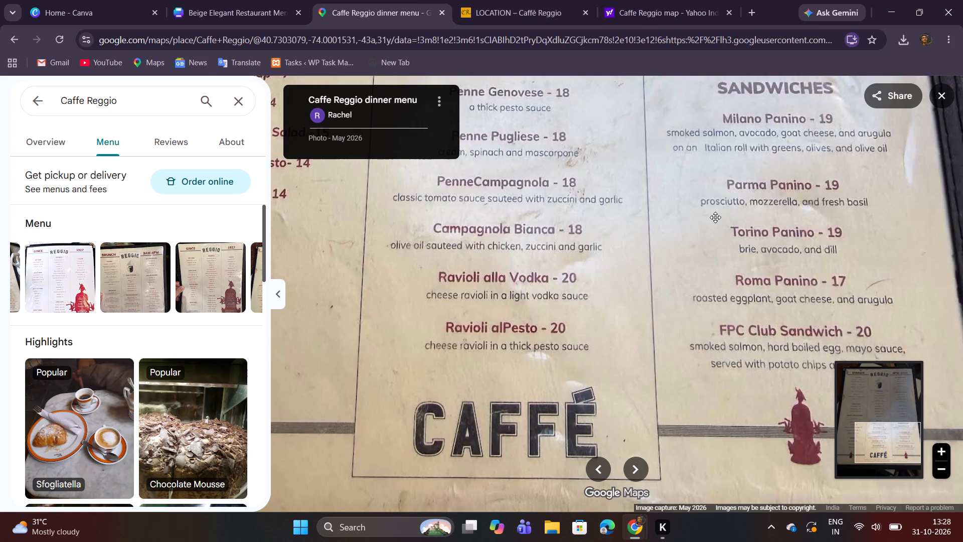
{"action": "left_click", "coordinate": [246, 0]}
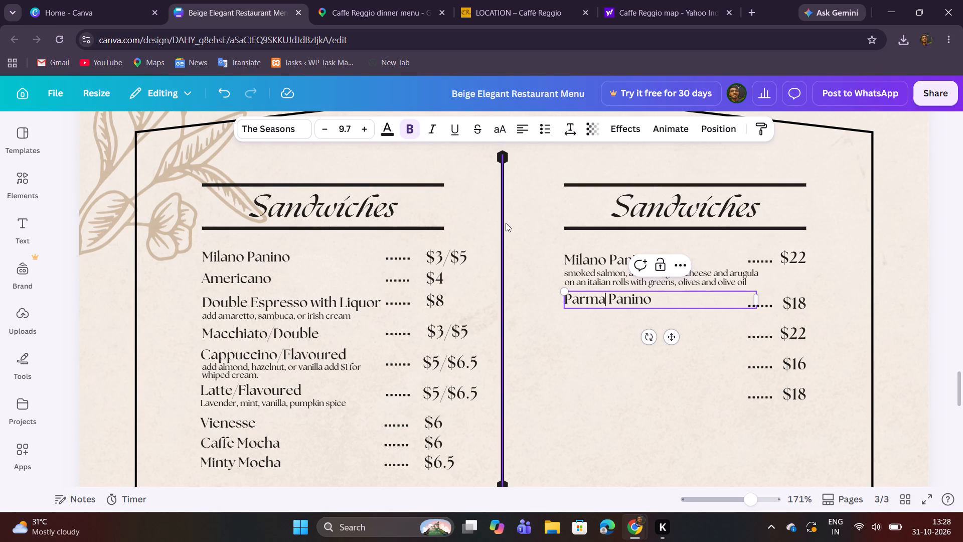
{"action": "left_click", "coordinate": [354, 0]}
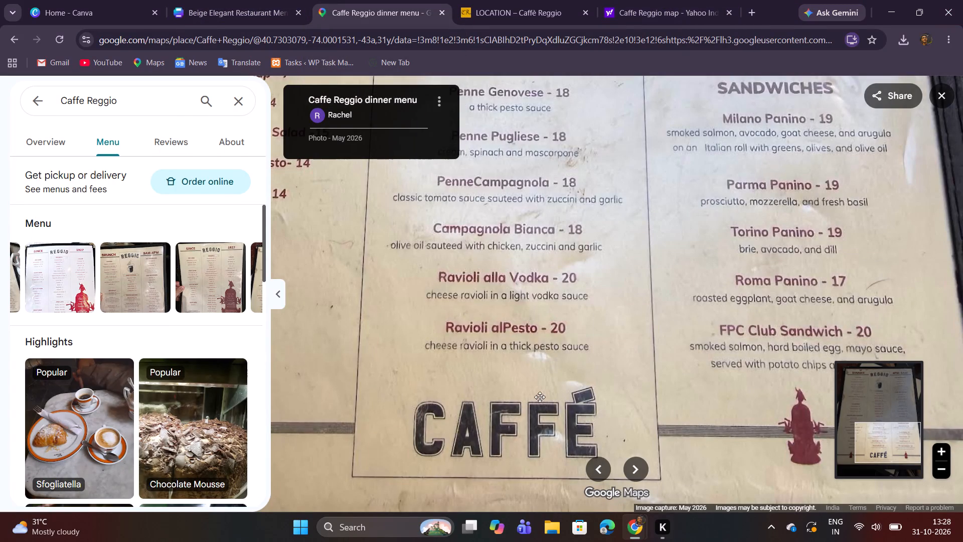
{"action": "left_click", "coordinate": [220, 7]}
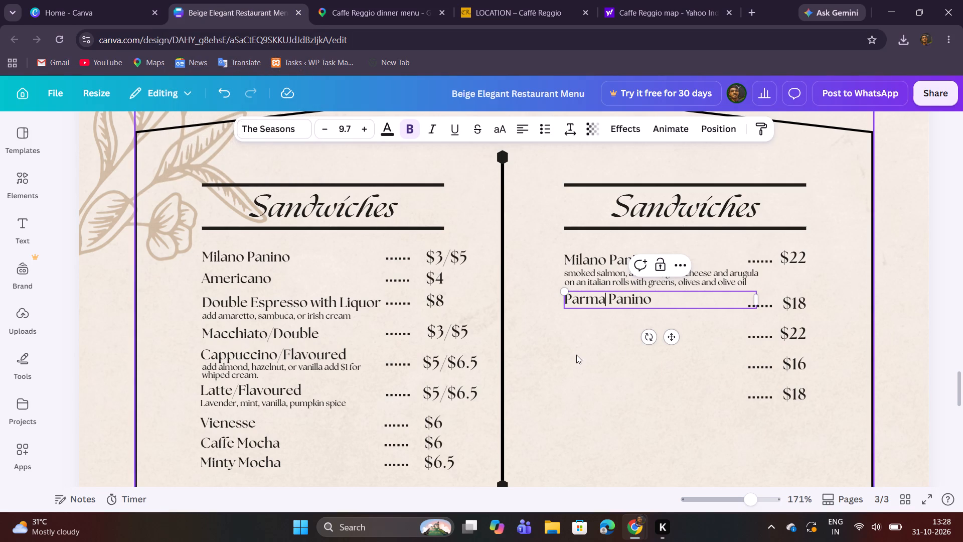
{"action": "left_click", "coordinate": [576, 355]}
{"action": "left_click", "coordinate": [661, 273]}
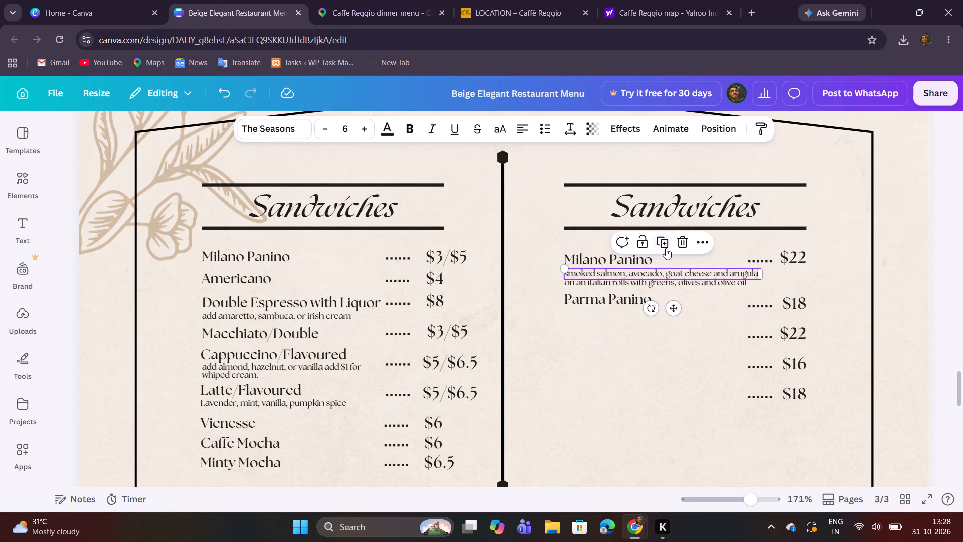
{"action": "left_click", "coordinate": [666, 248]}
{"action": "left_click", "coordinate": [692, 325]}
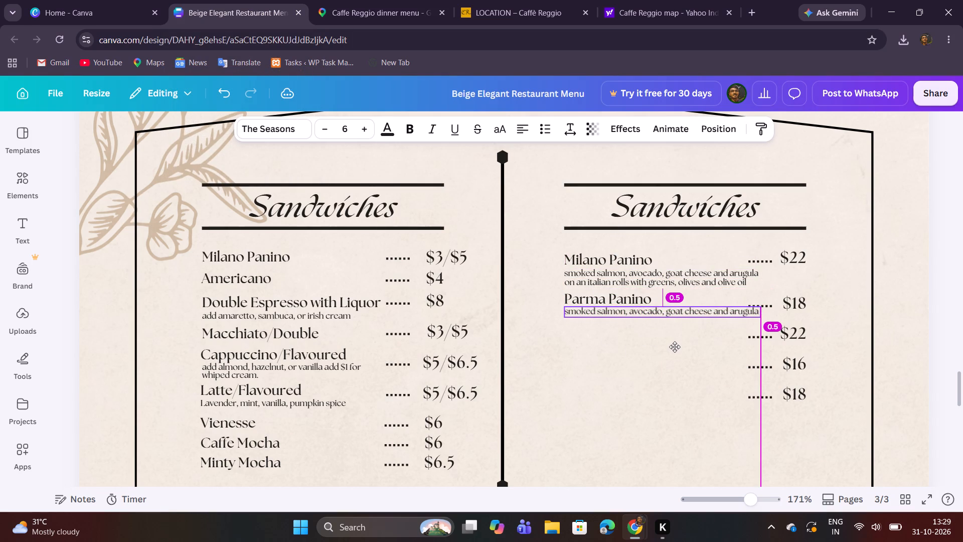
Replace the description under Parma Panino with "prosciutto, Mozzerella", checking the ingredients in the menu photo.
{"action": "double_click", "coordinate": [666, 314]}
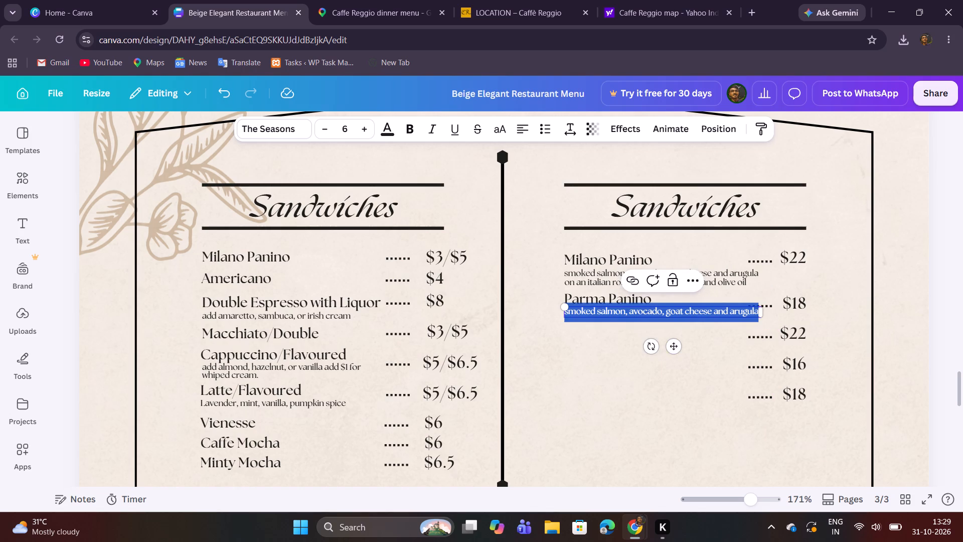
{"action": "type", "text": "pros"}
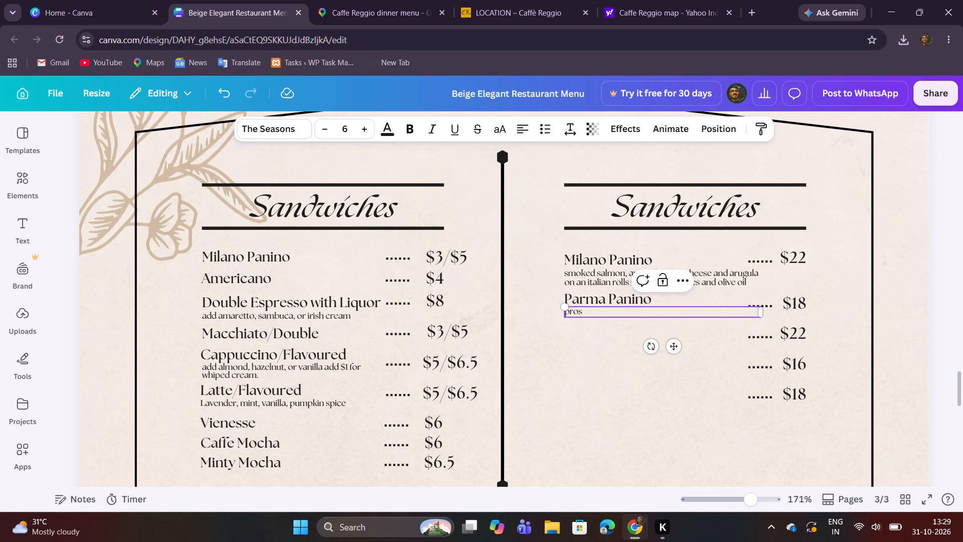
{"action": "left_click", "coordinate": [407, 0]}
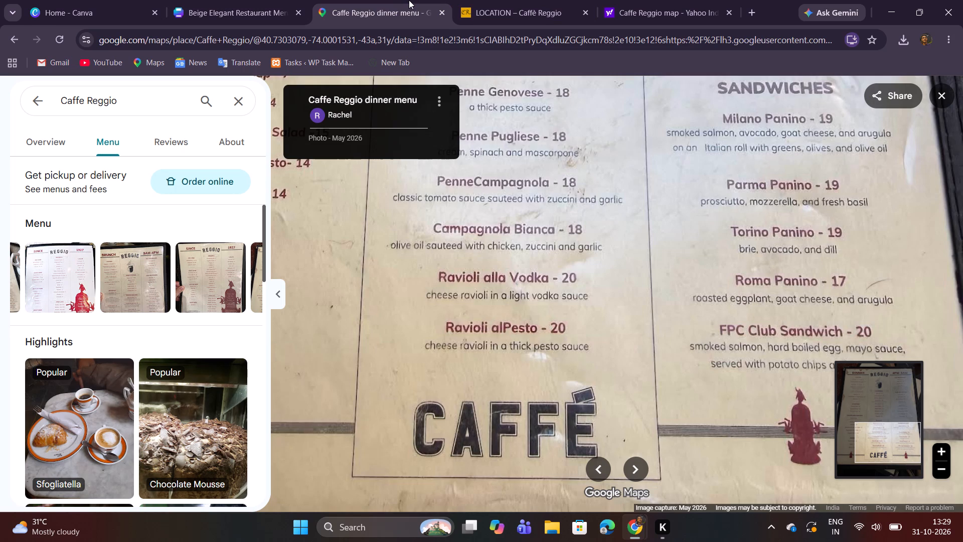
{"action": "left_click", "coordinate": [244, 1]}
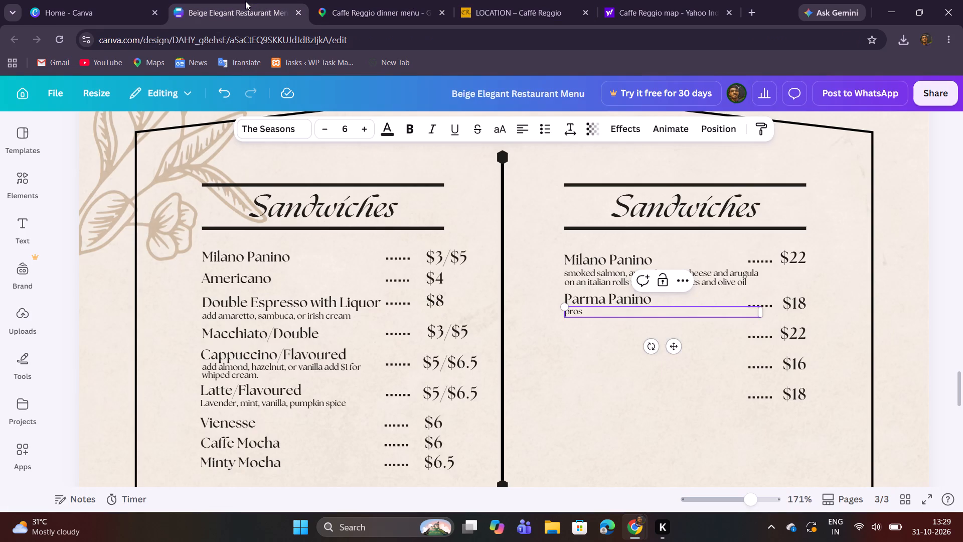
{"action": "type", "text": "ciutto"}
{"action": "key", "text": "comma"}
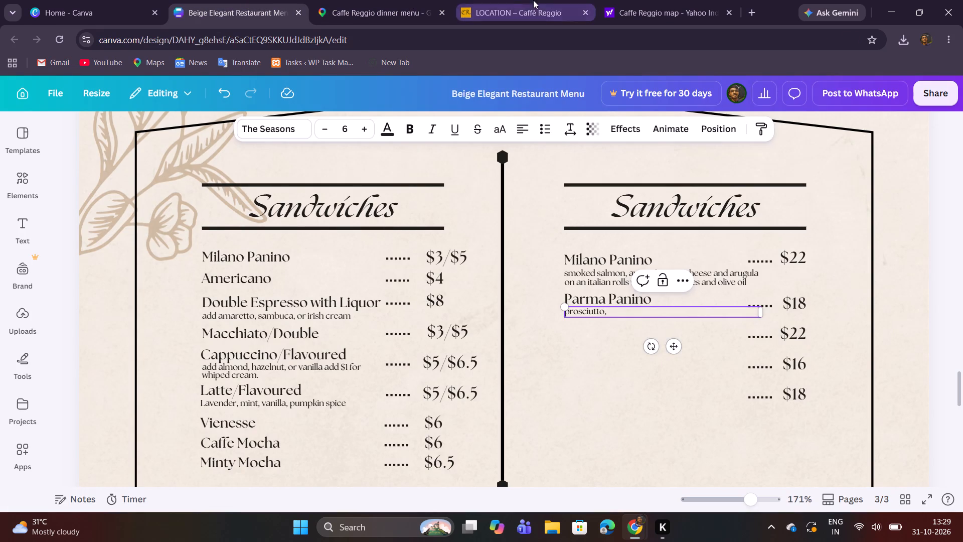
{"action": "left_click", "coordinate": [410, 0]}
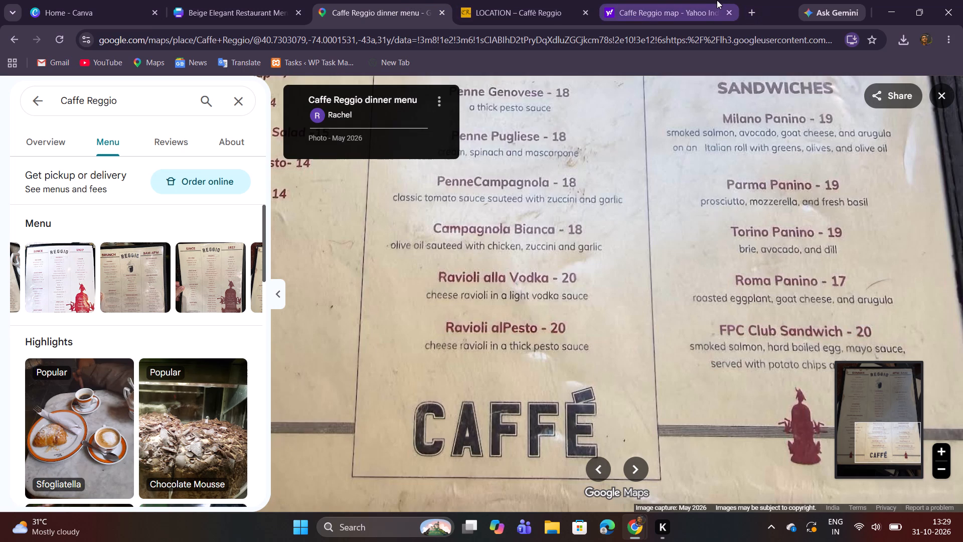
{"action": "left_click", "coordinate": [271, 0]}
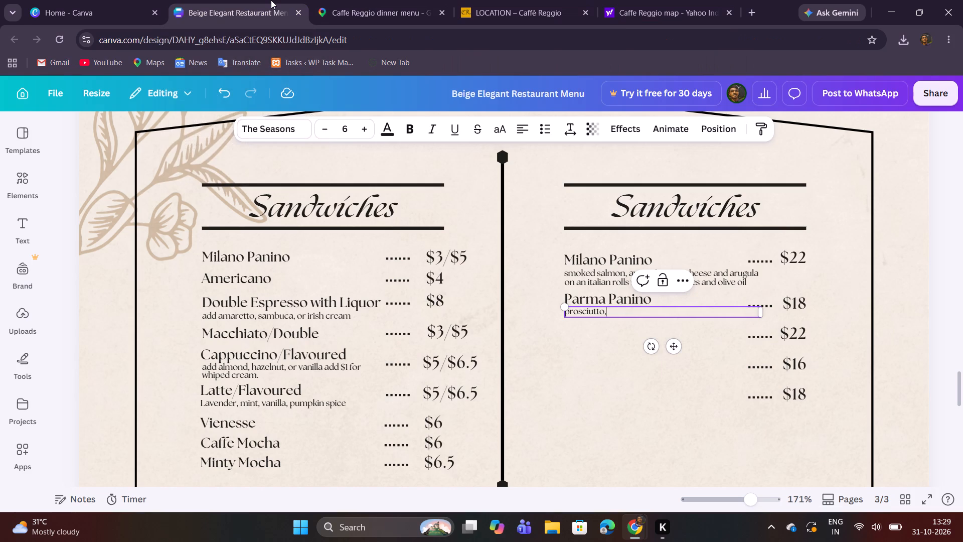
{"action": "key", "text": "space"}
{"action": "key", "text": "o"}
{"action": "key", "text": "BackSpace"}
{"action": "key", "text": "shift+m"}
{"action": "type", "text": "ozzer"}
{"action": "type", "text": "ella"}
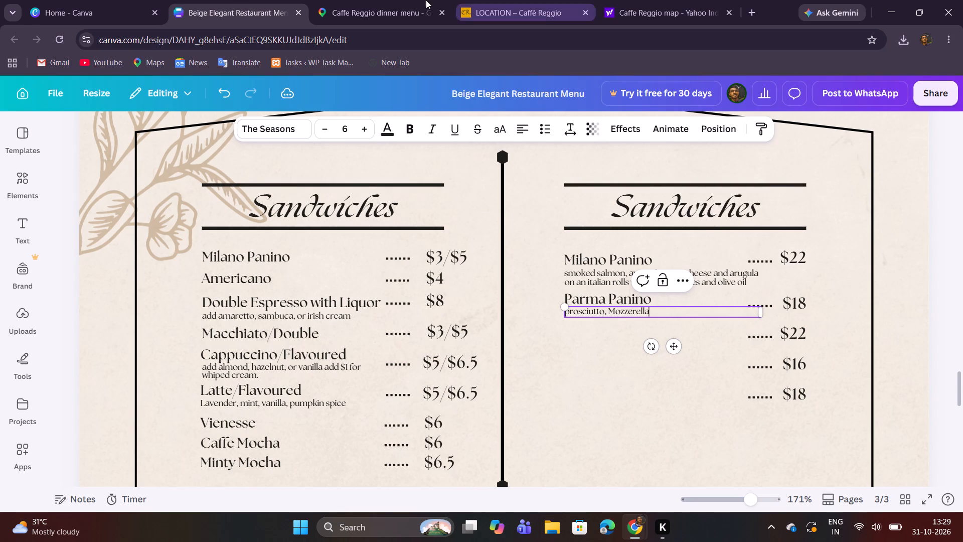
Complete the Parma Panino description by adding "and fresh basil" after "Mozzerella", checking the wording against the menu photo.
{"action": "left_click", "coordinate": [389, 0]}
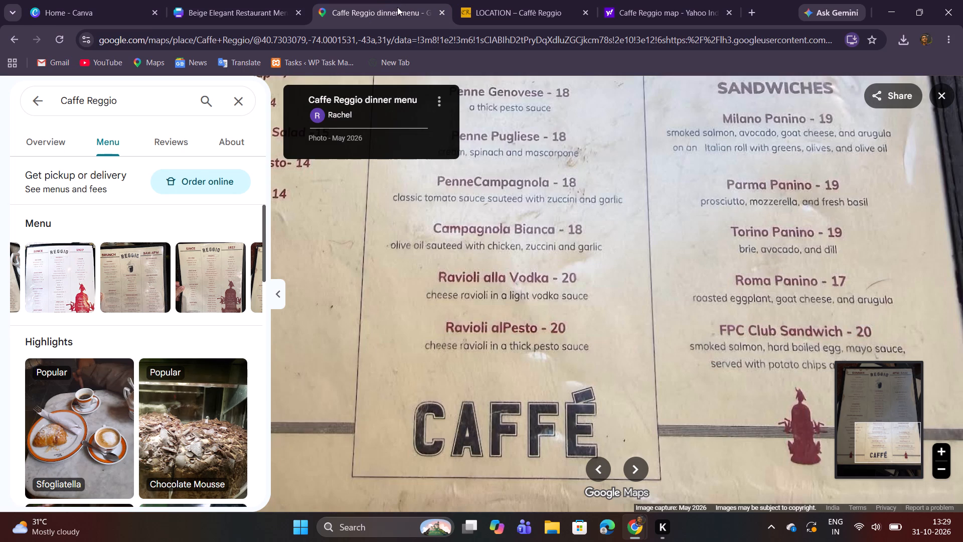
{"action": "left_click", "coordinate": [212, 0]}
{"action": "key", "text": "space"}
{"action": "type", "text": "and"}
{"action": "key", "text": "space"}
{"action": "type", "text": "frea"}
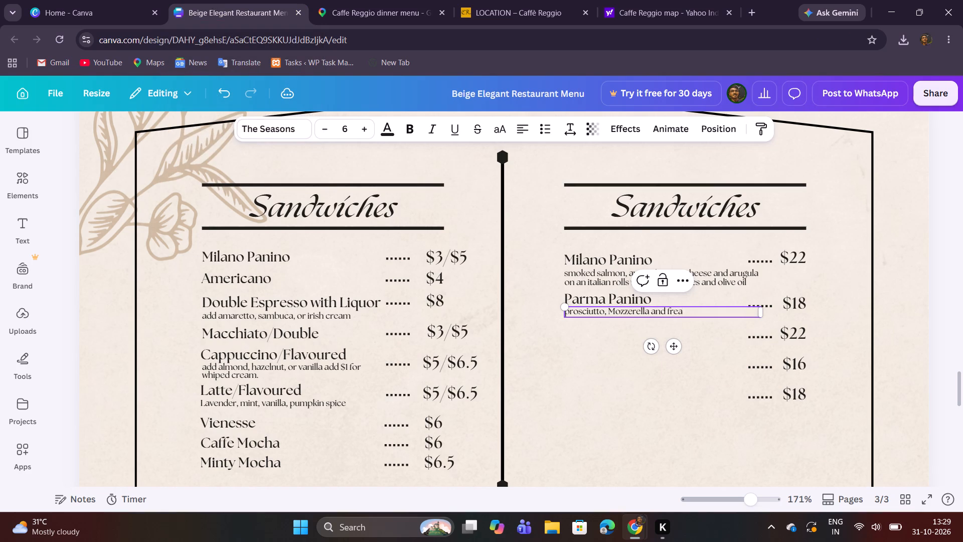
{"action": "key", "text": "BackSpace"}
{"action": "type", "text": "sh brasil"}
{"action": "left_click", "coordinate": [358, 0]}
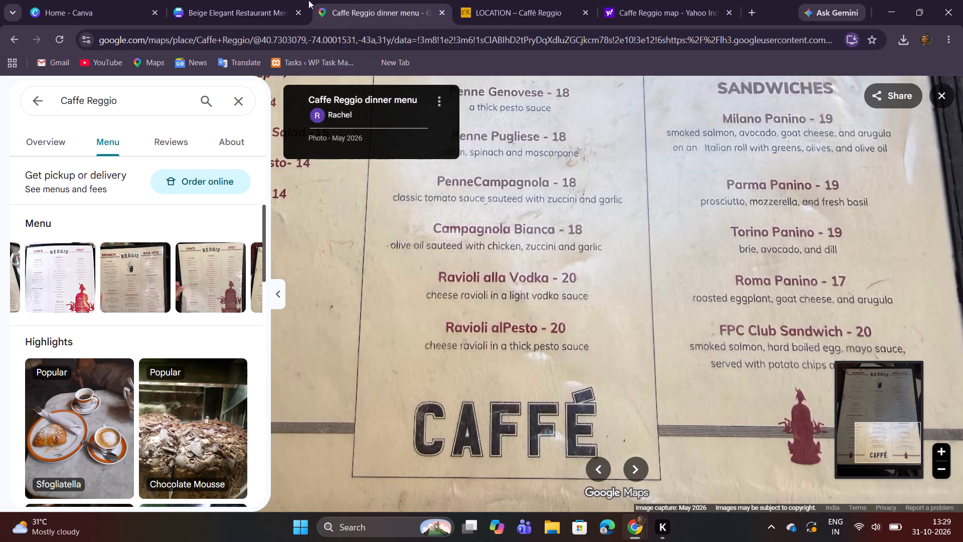
{"action": "left_click", "coordinate": [256, 0]}
{"action": "key", "text": "Left"}
{"action": "key", "text": "Left"}
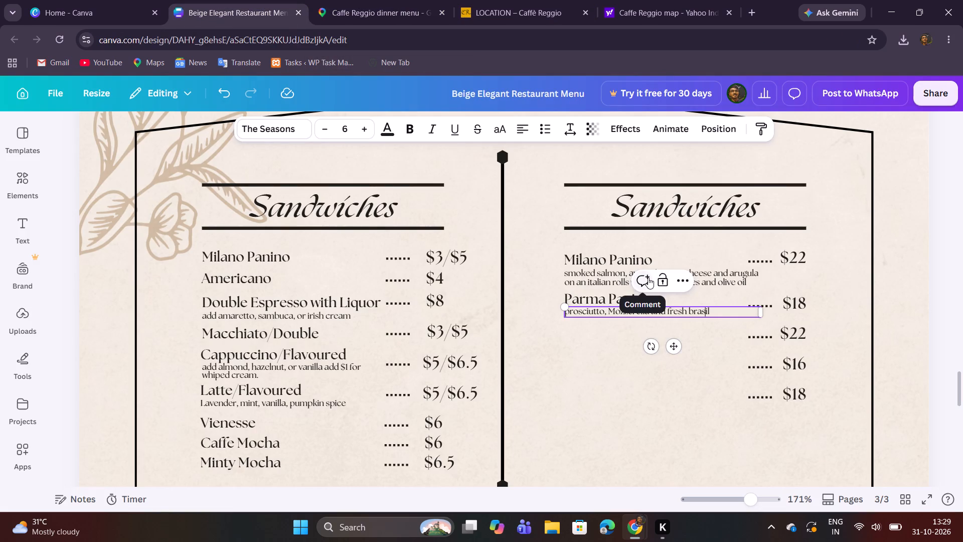
{"action": "key", "text": "Left"}
{"action": "key", "text": "Left"}
{"action": "key", "text": "BackSpace"}
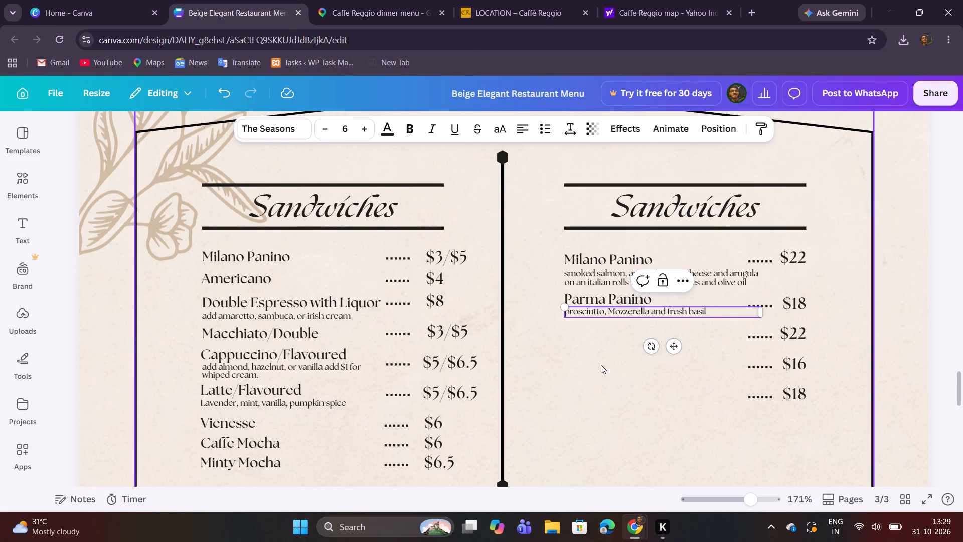
{"action": "left_click", "coordinate": [601, 375]}
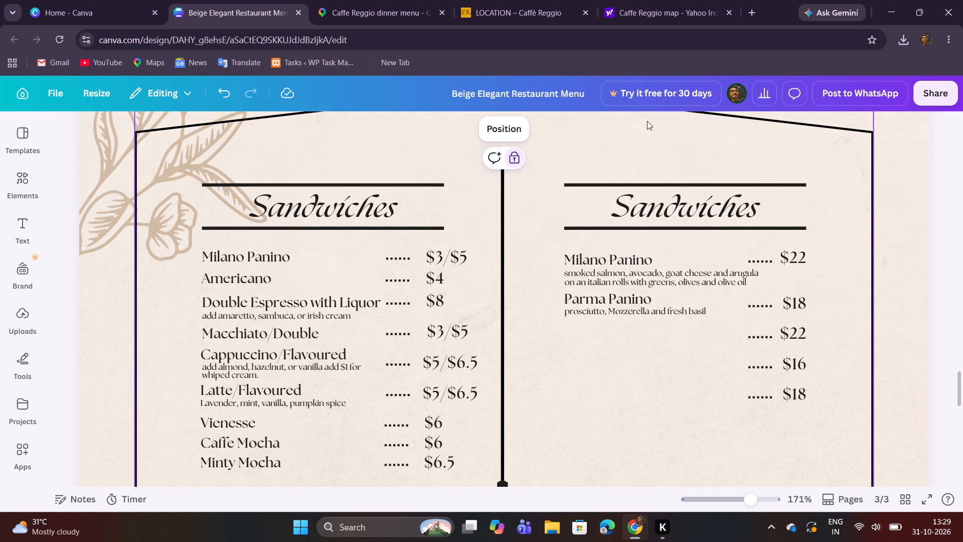
Duplicate the Parma Panino title and description together and place the copies directly below, left-aligned with the originals, beside the $22 price.
{"action": "left_click", "coordinate": [389, 0]}
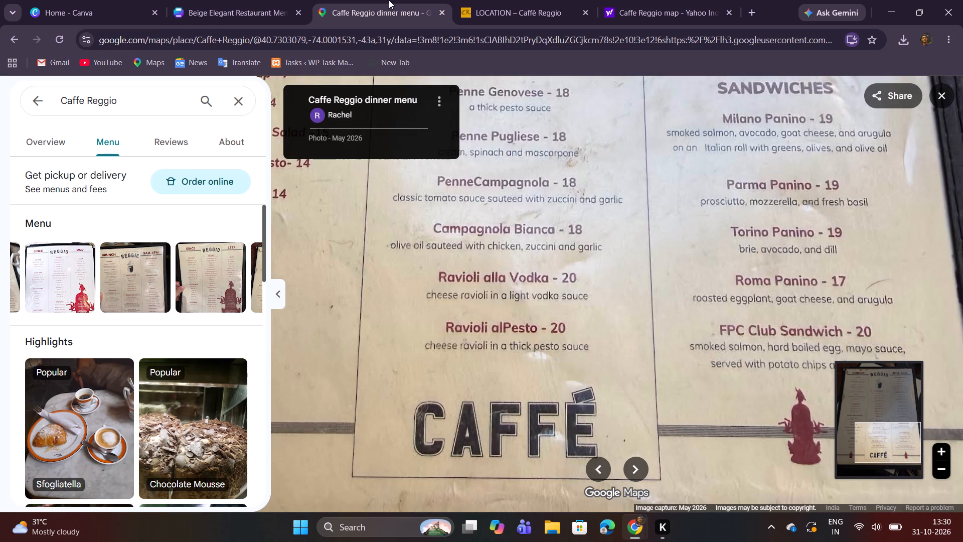
{"action": "left_click", "coordinate": [281, 2]}
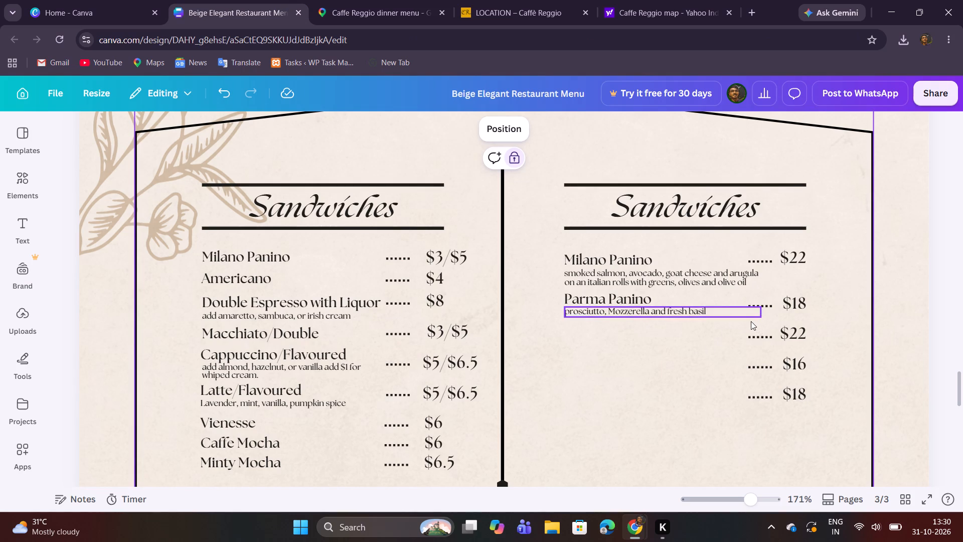
{"action": "left_click_drag", "start_coordinate": [556, 300], "coordinate": [602, 315]}
{"action": "left_click", "coordinate": [674, 264]}
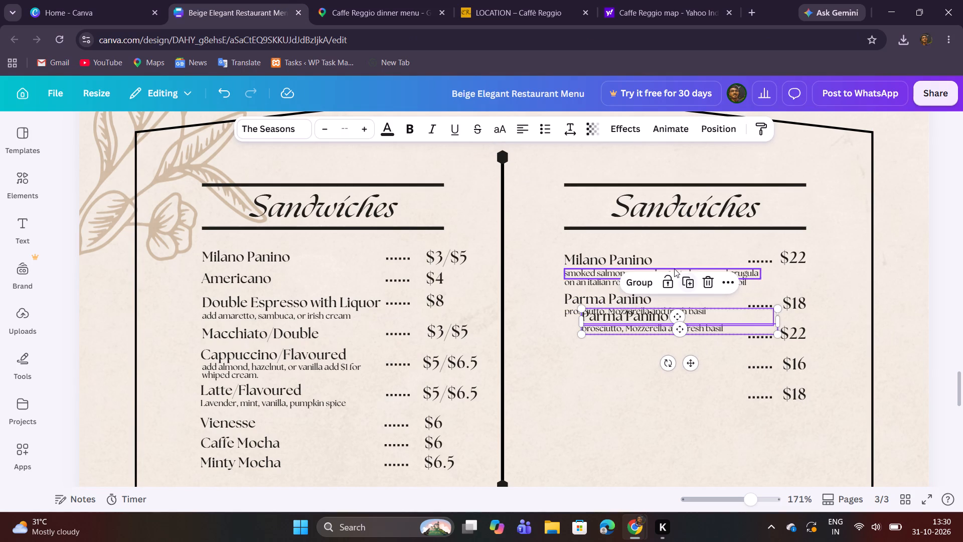
{"action": "left_click_drag", "start_coordinate": [691, 361], "coordinate": [674, 372]}
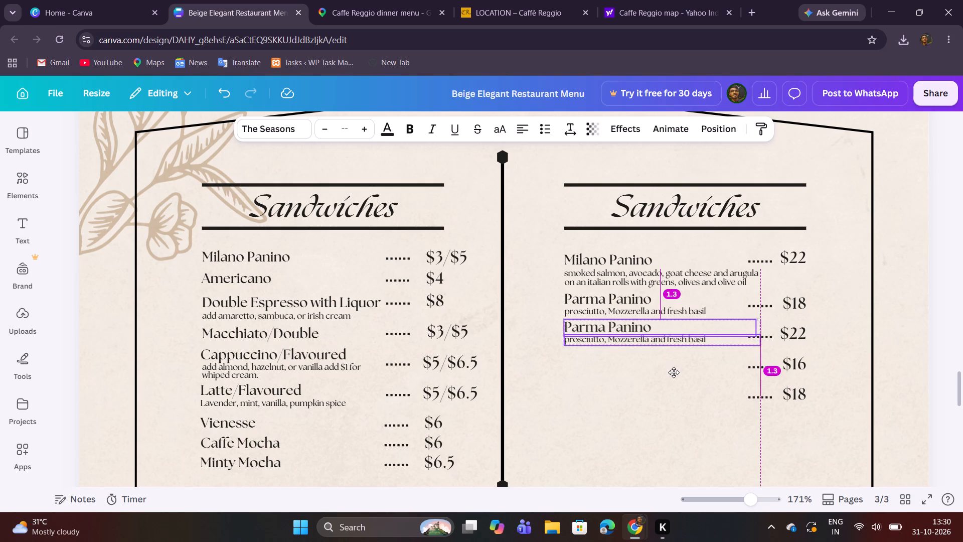
{"action": "left_click_drag", "start_coordinate": [674, 372], "coordinate": [673, 373]}
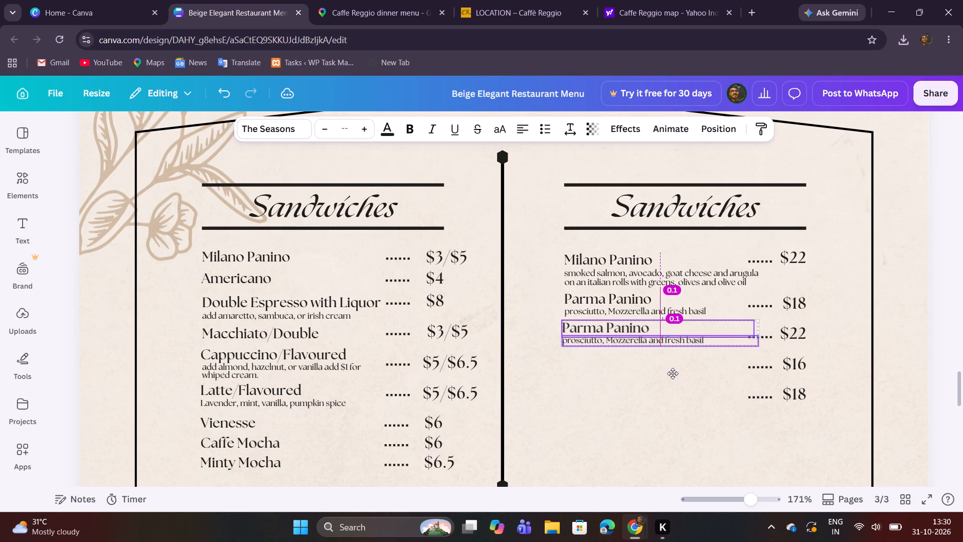
{"action": "left_click_drag", "start_coordinate": [673, 373], "coordinate": [674, 373]}
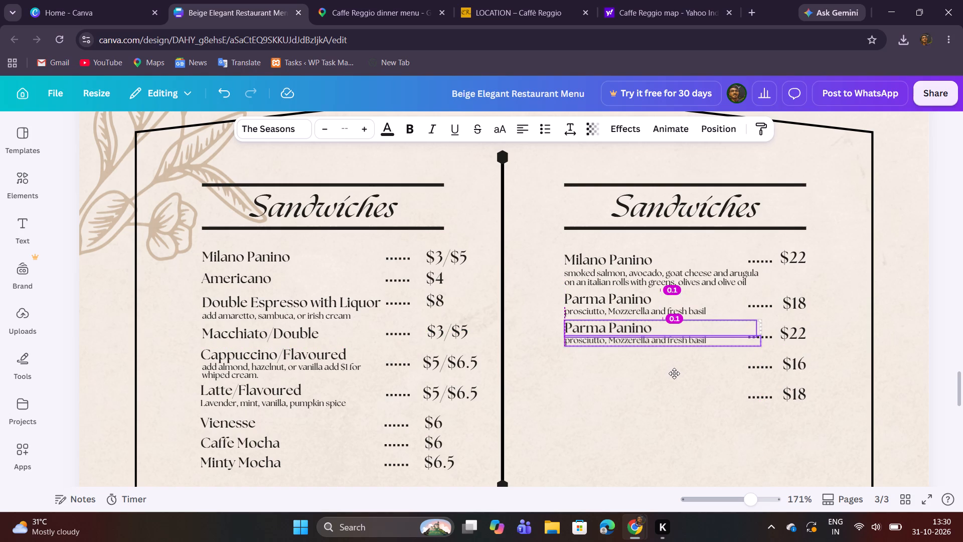
{"action": "left_click_drag", "start_coordinate": [674, 373], "coordinate": [674, 373]}
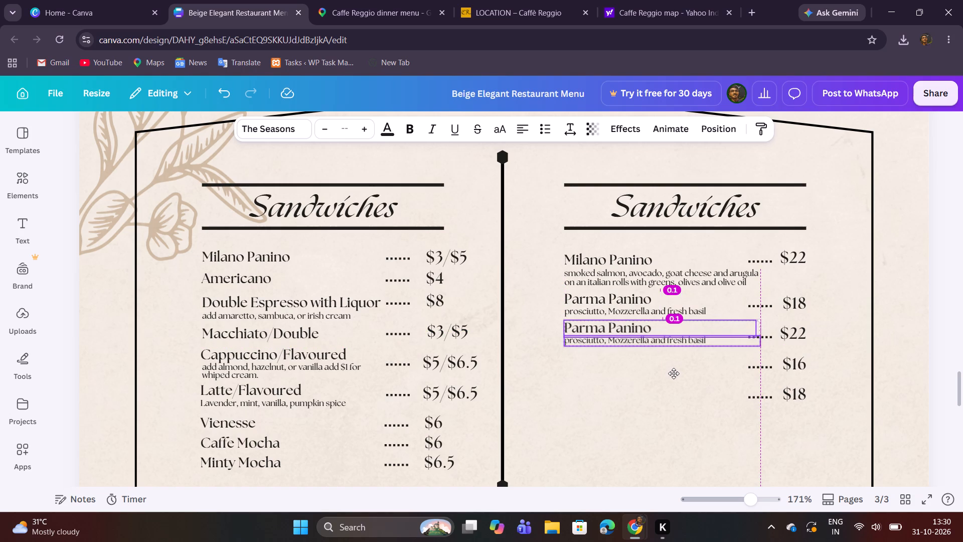
{"action": "left_click_drag", "start_coordinate": [674, 373], "coordinate": [676, 374]}
{"action": "left_click", "coordinate": [540, 406]}
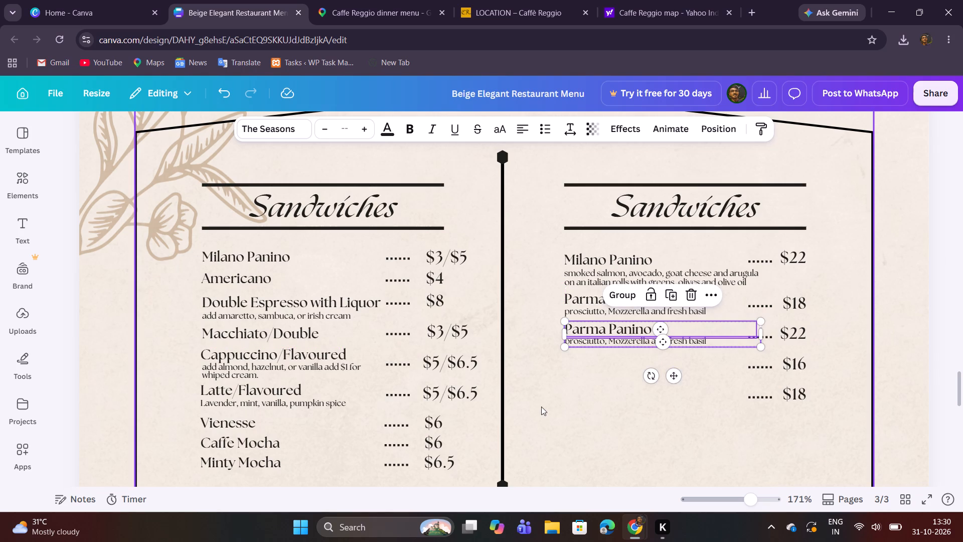
Check the sandwich listed after Parma Panino in the menu photo and return to the menu design.
{"action": "left_click", "coordinate": [347, 0]}
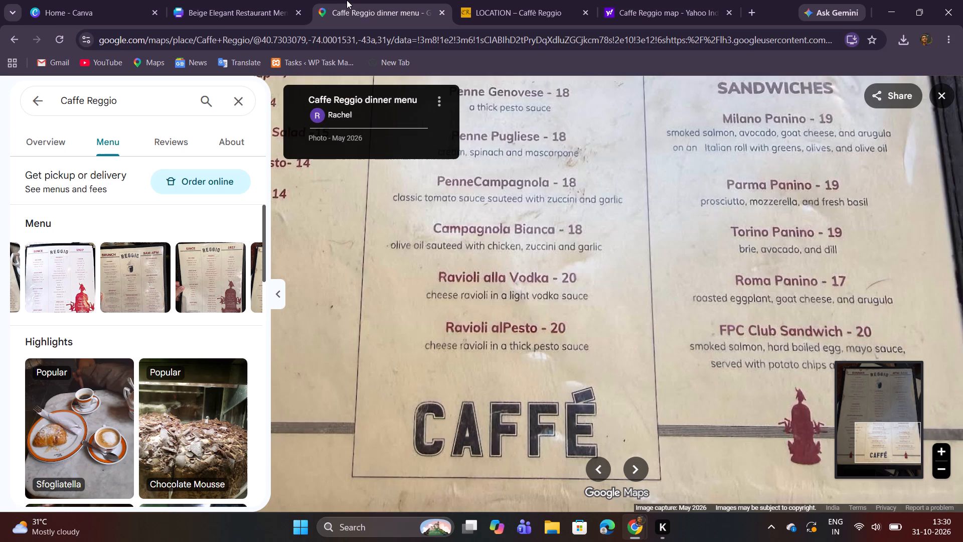
{"action": "left_click", "coordinate": [499, 311]}
{"action": "left_click", "coordinate": [176, 0]}
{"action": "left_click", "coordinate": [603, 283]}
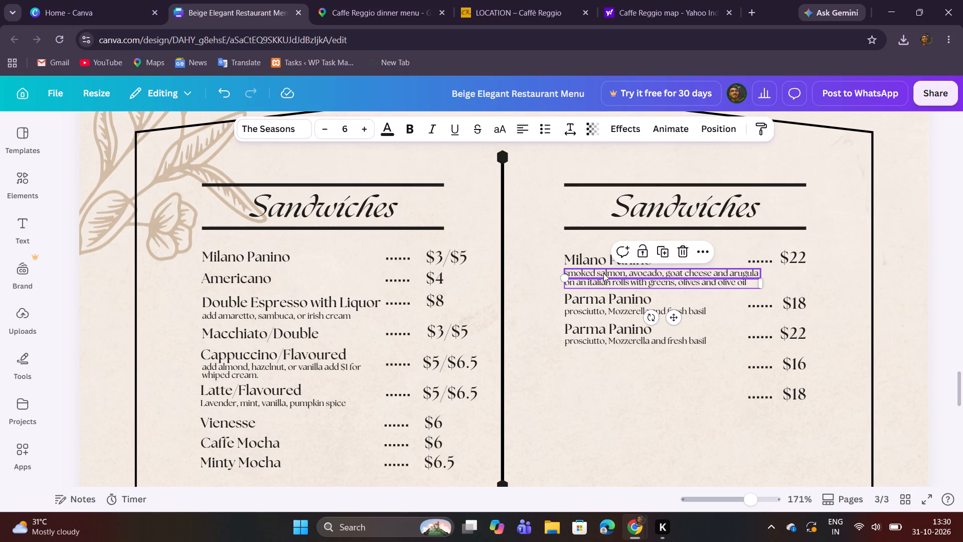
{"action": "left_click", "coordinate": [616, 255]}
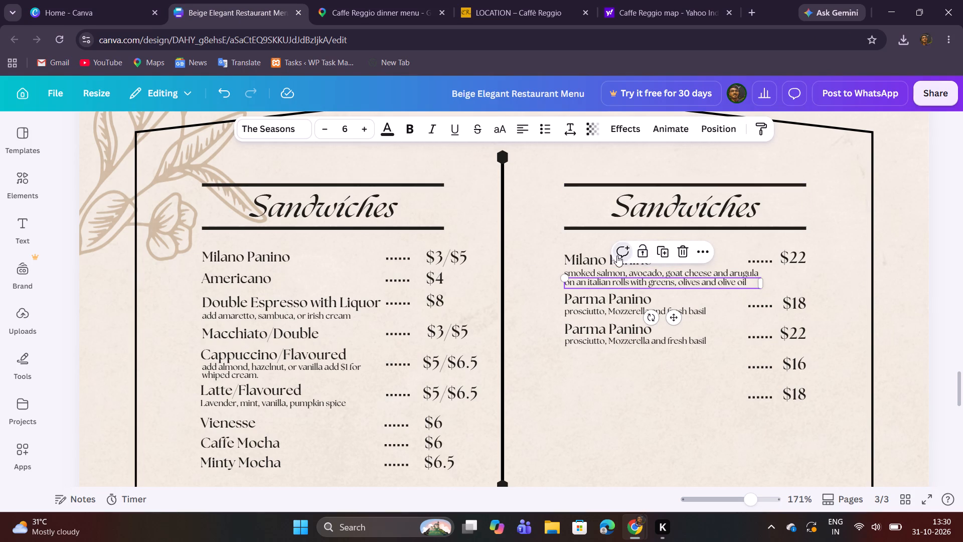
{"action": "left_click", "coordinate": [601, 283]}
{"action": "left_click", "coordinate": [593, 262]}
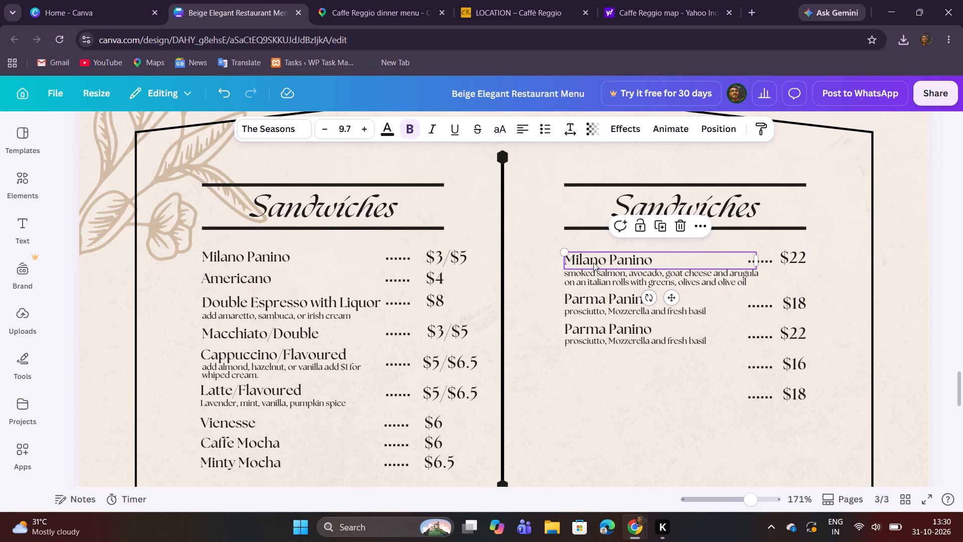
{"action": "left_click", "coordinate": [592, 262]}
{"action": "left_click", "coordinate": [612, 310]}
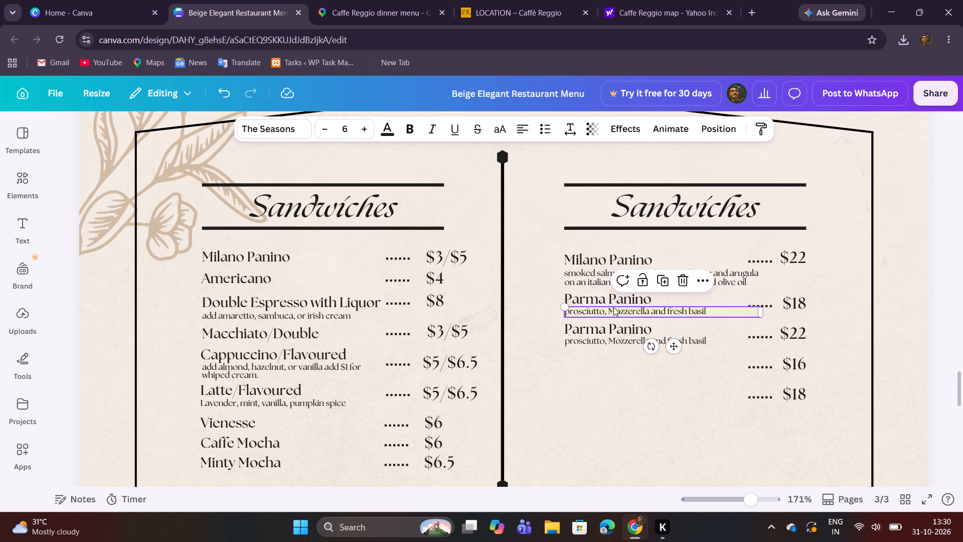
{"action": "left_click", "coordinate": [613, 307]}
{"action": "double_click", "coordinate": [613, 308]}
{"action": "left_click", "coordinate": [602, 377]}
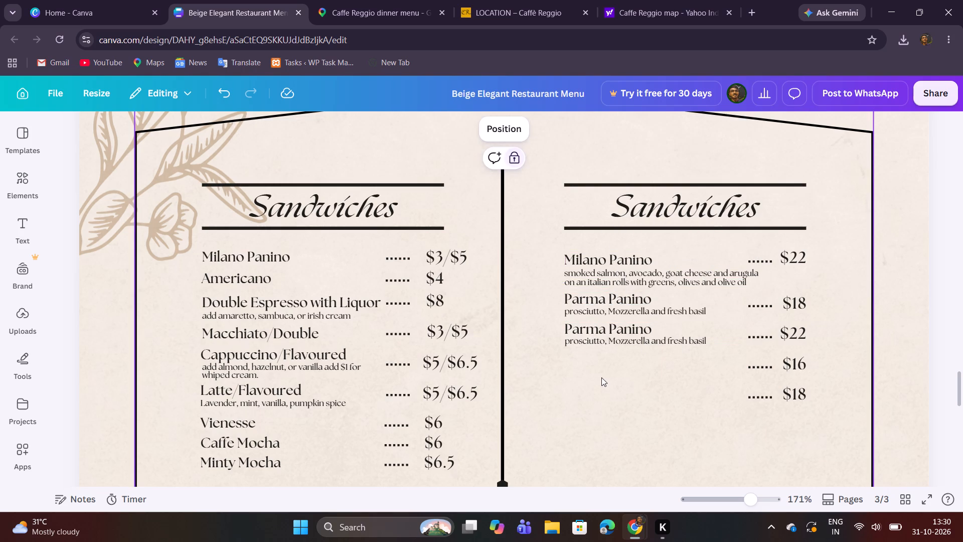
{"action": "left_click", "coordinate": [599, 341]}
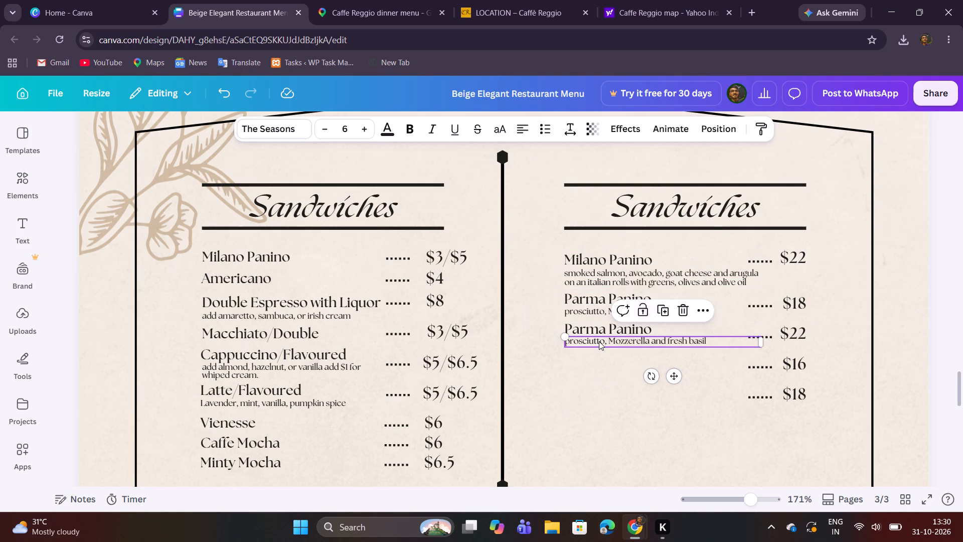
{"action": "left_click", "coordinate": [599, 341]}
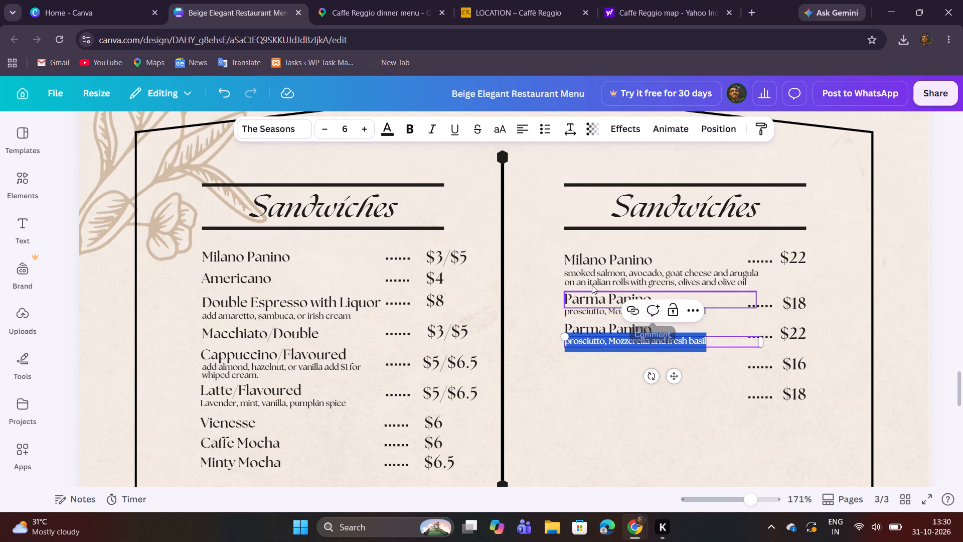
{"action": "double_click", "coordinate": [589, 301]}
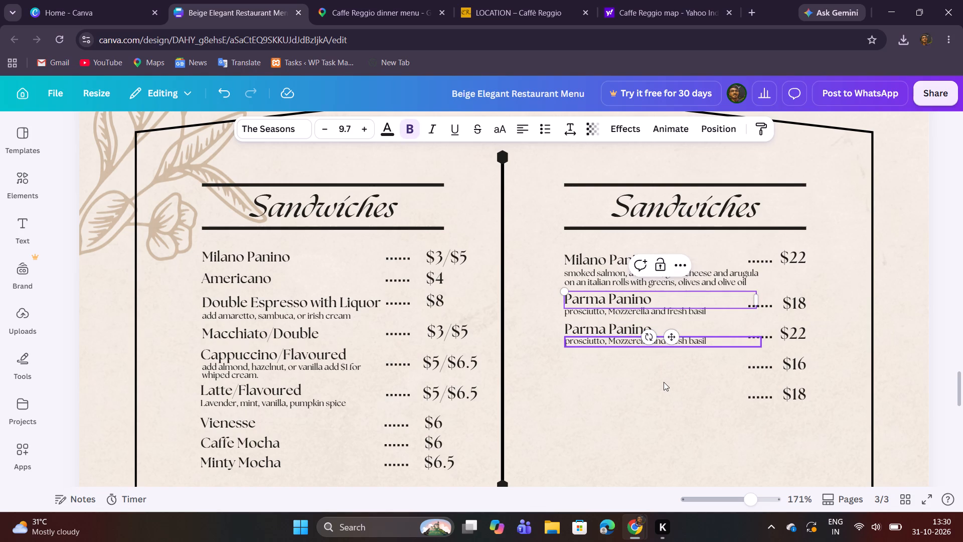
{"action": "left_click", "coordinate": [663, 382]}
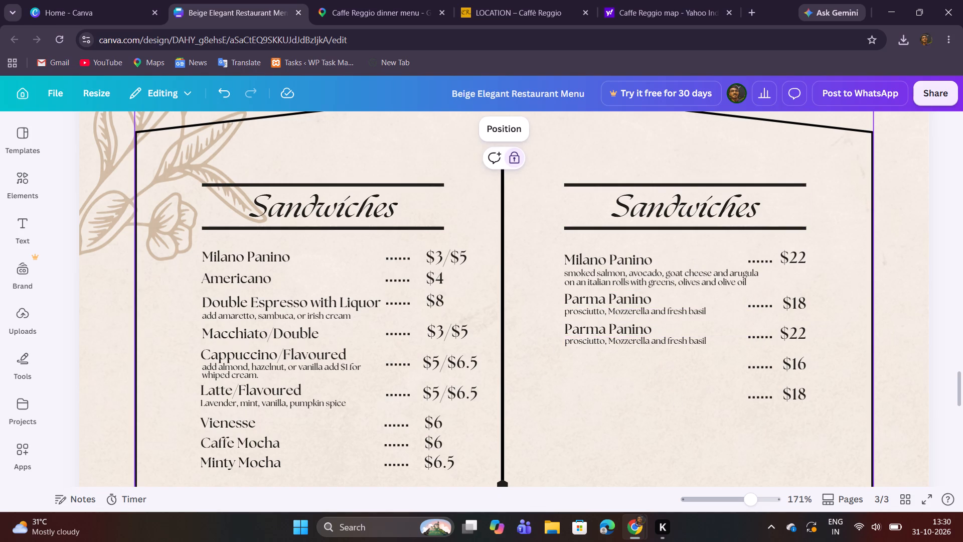
Change "Parma" to "Torino" in the copied title beside the third price, $22, checking the name in the menu photo.
{"action": "left_click", "coordinate": [399, 3]}
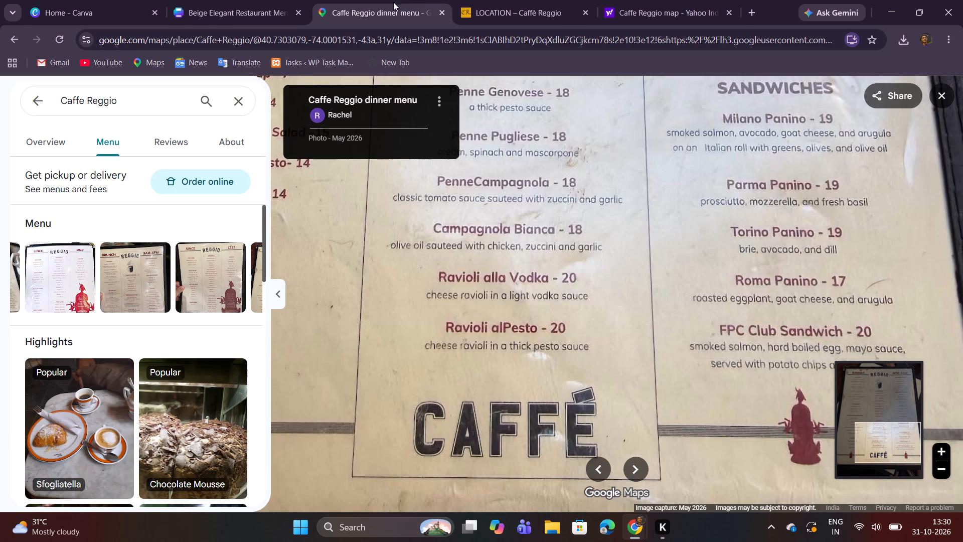
{"action": "left_click", "coordinate": [259, 0]}
{"action": "double_click", "coordinate": [595, 327]}
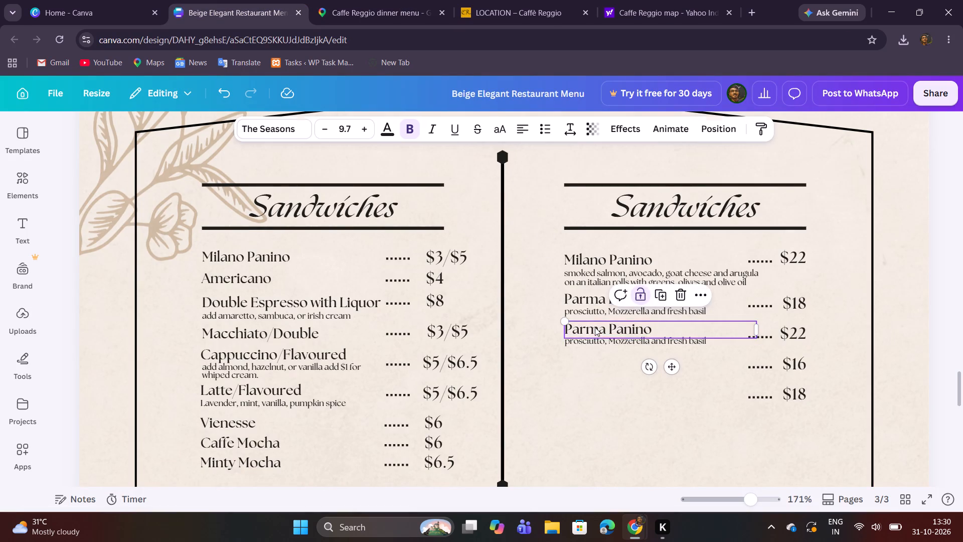
{"action": "left_click", "coordinate": [594, 327]}
{"action": "left_click_drag", "start_coordinate": [604, 333], "coordinate": [573, 335]}
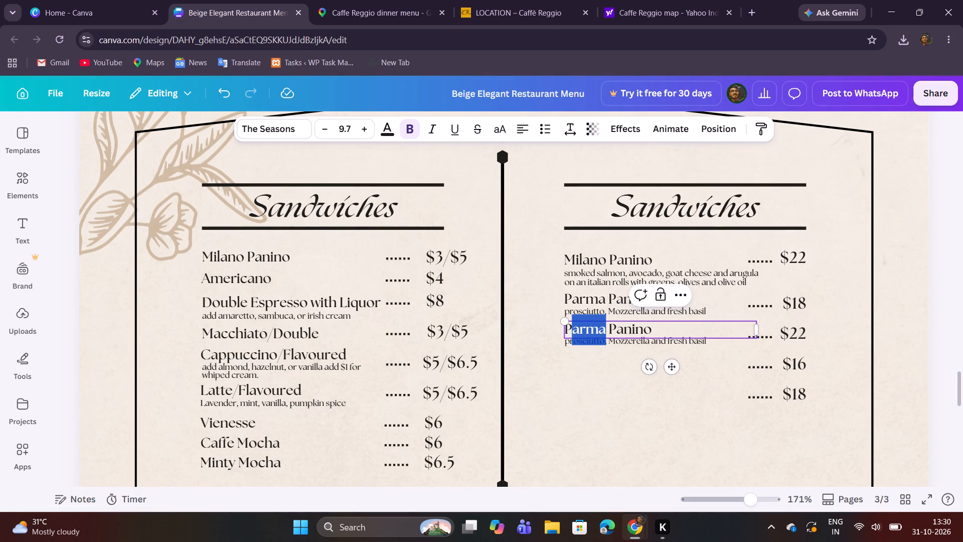
{"action": "left_click_drag", "start_coordinate": [573, 335], "coordinate": [567, 335]}
{"action": "type", "text": "Torino"}
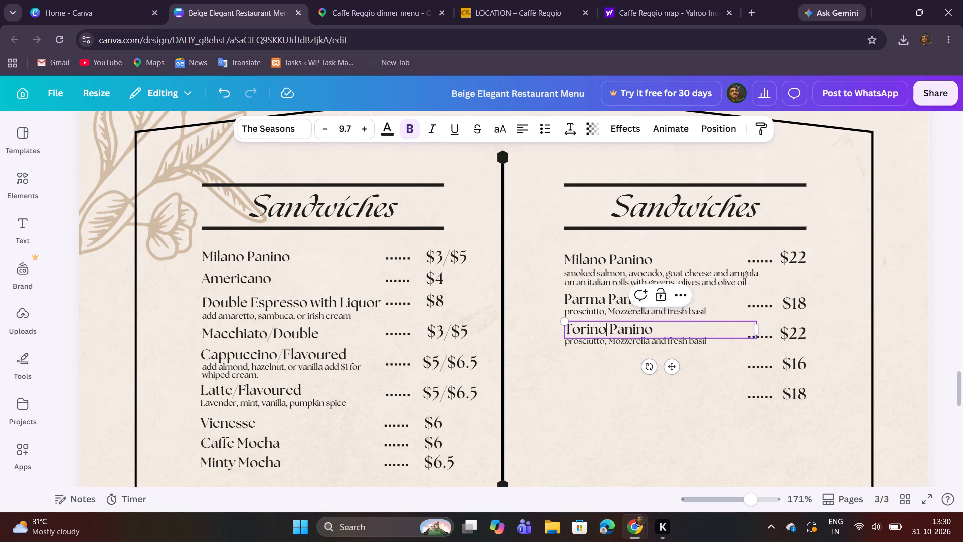
Replace the description under Torino Panino with "Brie", checking the ingredients in the menu photo.
{"action": "left_click", "coordinate": [355, 0]}
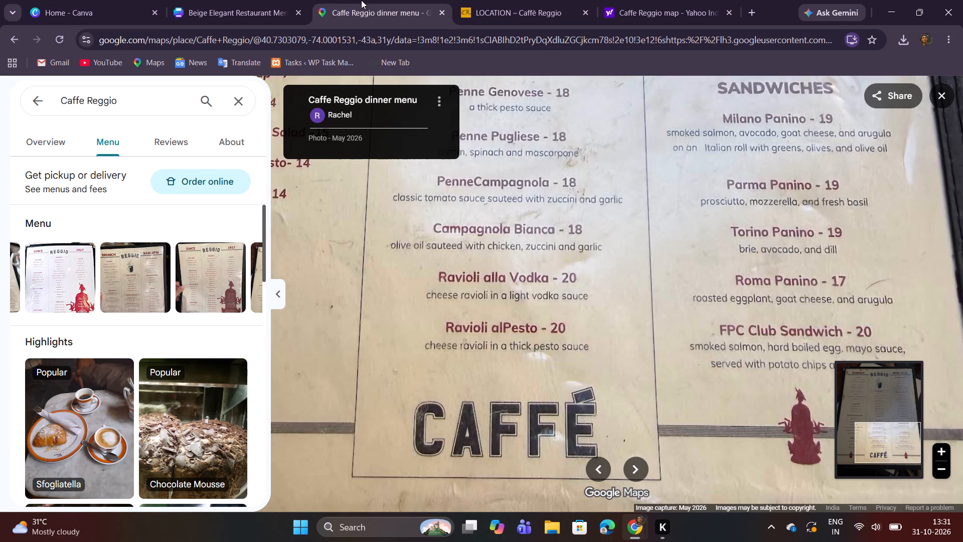
{"action": "left_click", "coordinate": [257, 0]}
{"action": "left_click", "coordinate": [585, 344]}
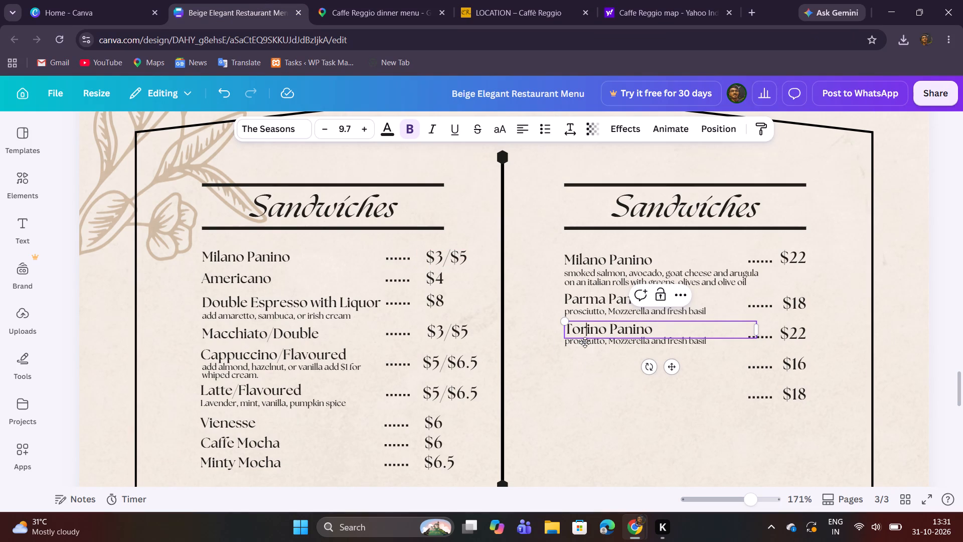
{"action": "left_click", "coordinate": [589, 339]}
{"action": "double_click", "coordinate": [590, 343]}
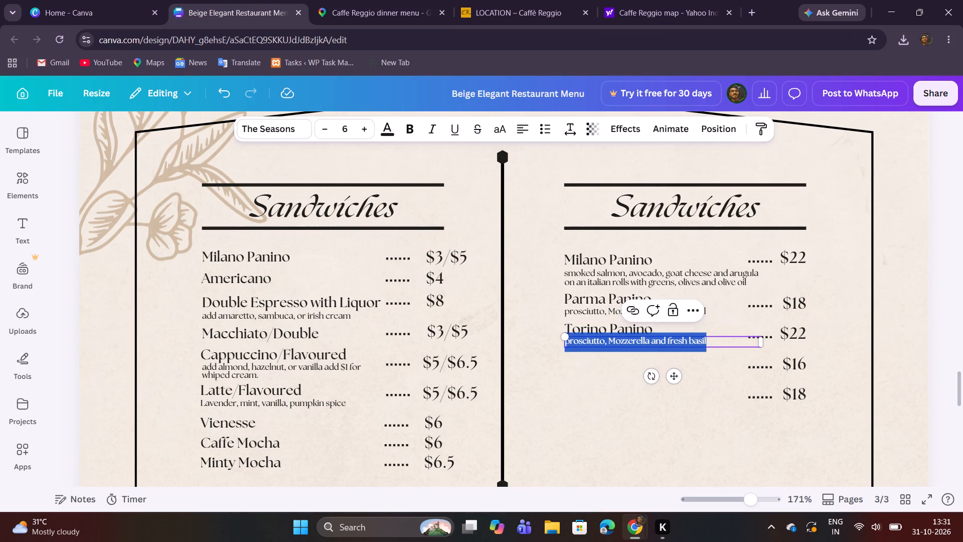
{"action": "type", "text": "Brie"}
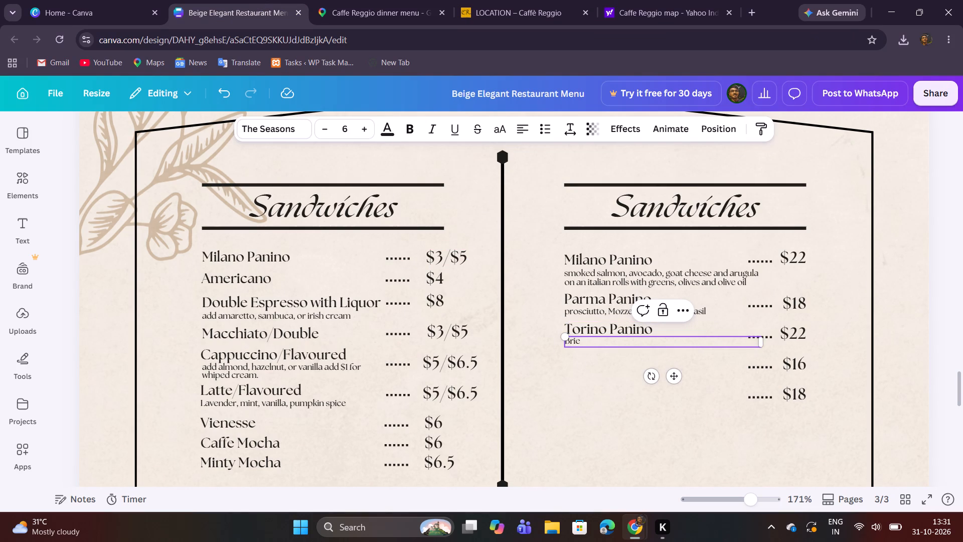
{"action": "key", "text": "space"}
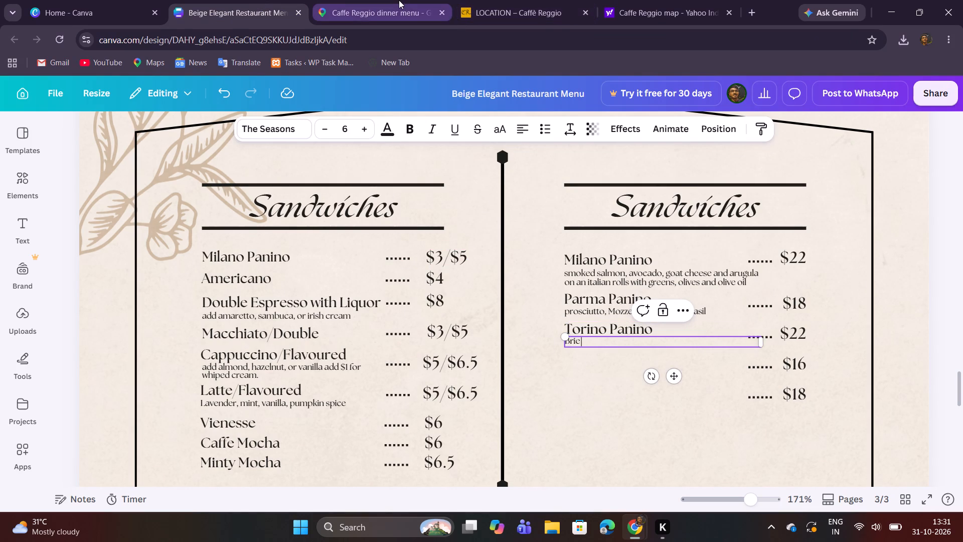
Extend the Torino Panino description with ",avocado and dill" after "Brie", checking the wording against the menu photo.
{"action": "left_click", "coordinate": [399, 0]}
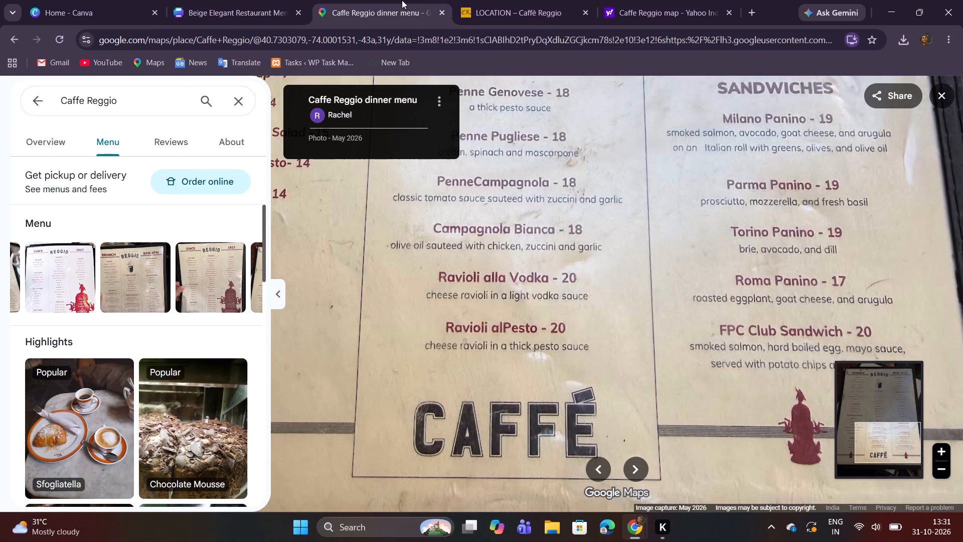
{"action": "left_click", "coordinate": [269, 0]}
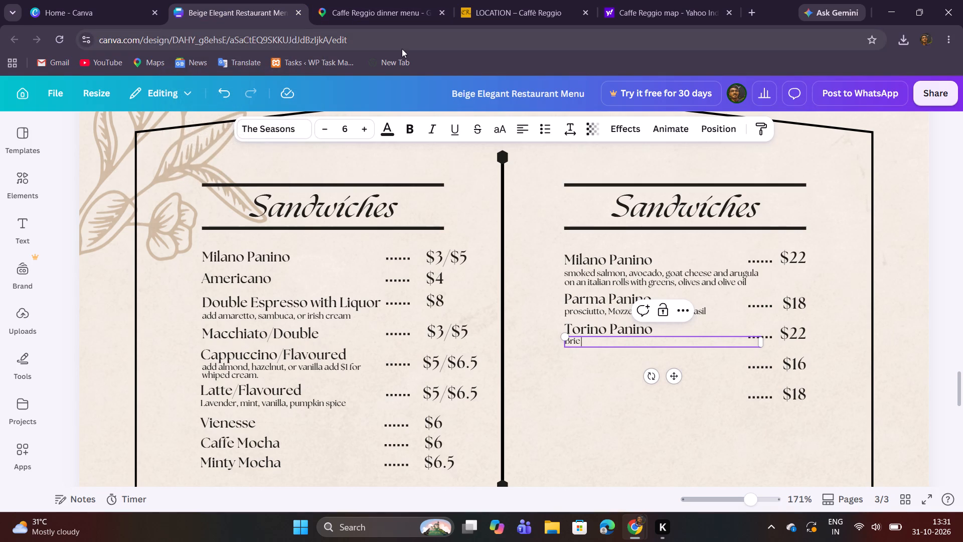
{"action": "type", "text": ",avocado abd"}
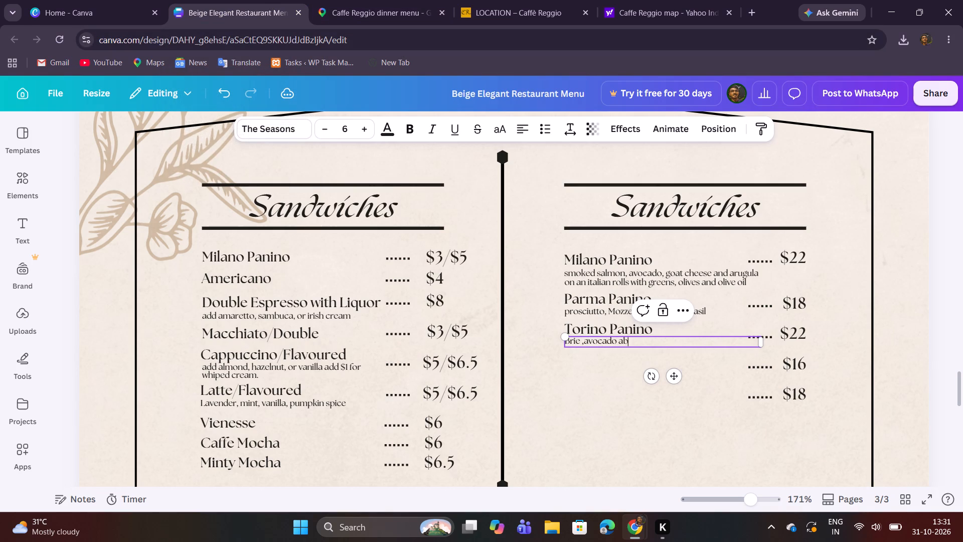
{"action": "key", "text": "space"}
{"action": "key", "text": "BackSpace"}
{"action": "key", "text": "BackSpace"}
{"action": "key", "text": "BackSpace"}
{"action": "key", "text": "BackSpace"}
{"action": "key", "text": "BackSpace"}
{"action": "key", "text": "space"}
{"action": "type", "text": "and dill"}
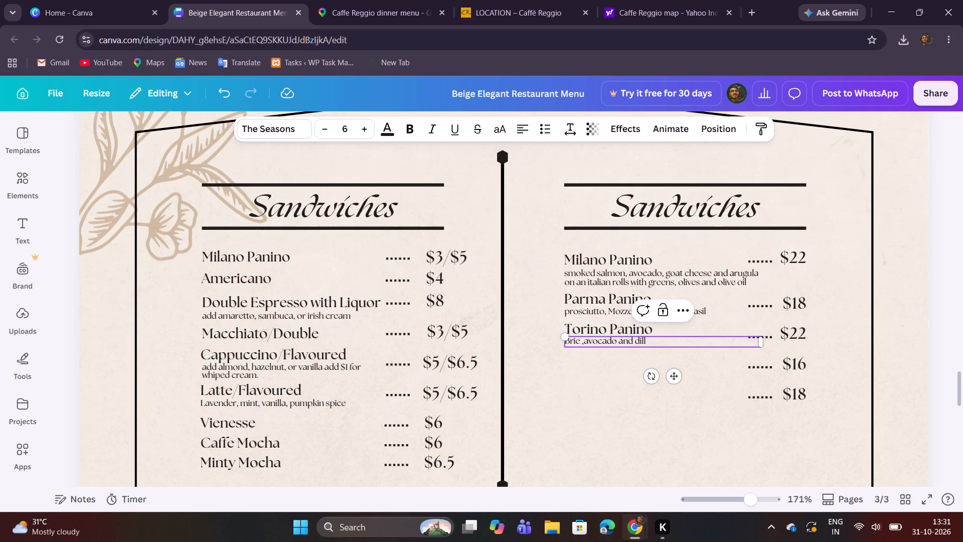
Correct the comma spacing in the Torino Panino description so that it reads "Brie, avocado and dill".
{"action": "left_click", "coordinate": [584, 341]}
{"action": "key", "text": "BackSpace"}
{"action": "key", "text": "BackSpace"}
{"action": "type", "text": ","}
{"action": "key", "text": "space"}
{"action": "left_click", "coordinate": [635, 414]}
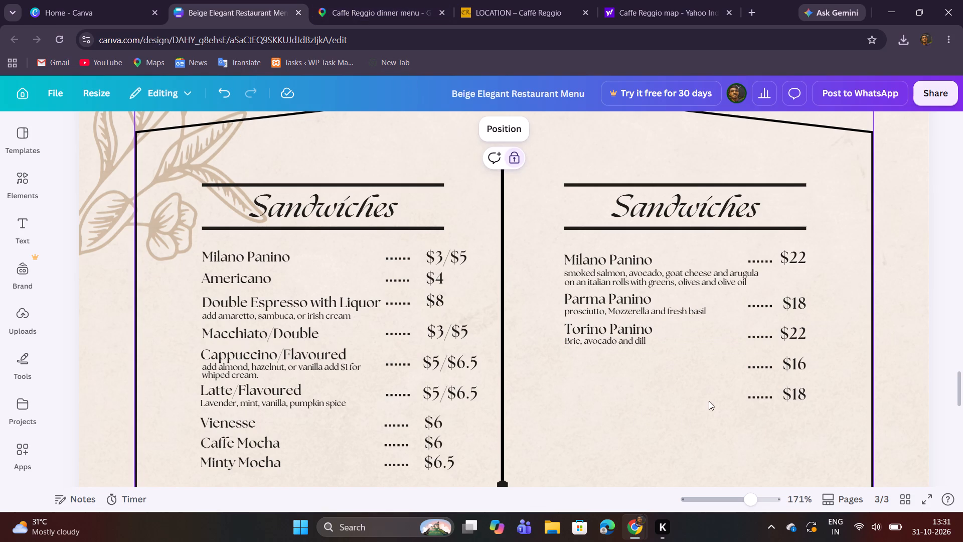
Nudge the Torino Panino title slightly upward, keeping it left-aligned with the titles above.
{"action": "left_click", "coordinate": [587, 345]}
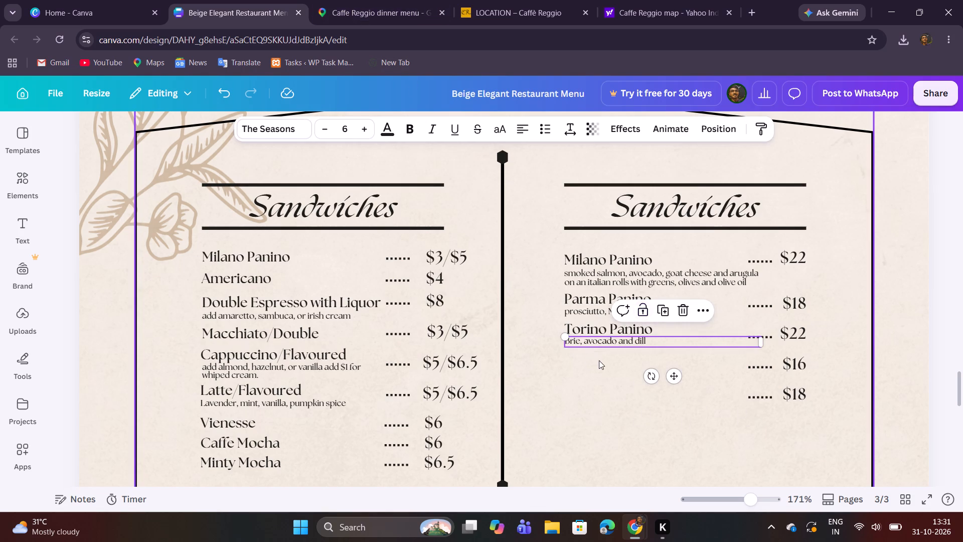
{"action": "left_click", "coordinate": [601, 367]}
{"action": "left_click", "coordinate": [623, 331]}
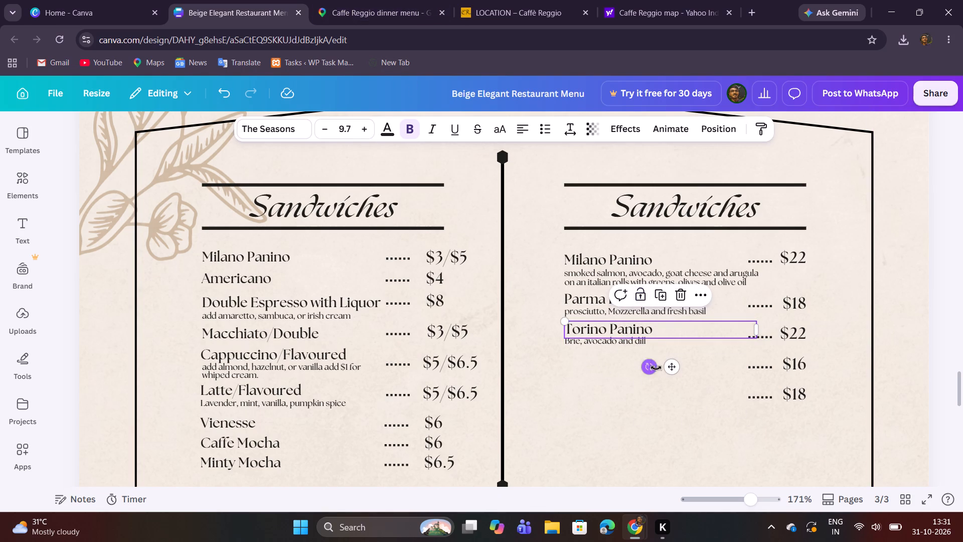
{"action": "left_click", "coordinate": [670, 366]}
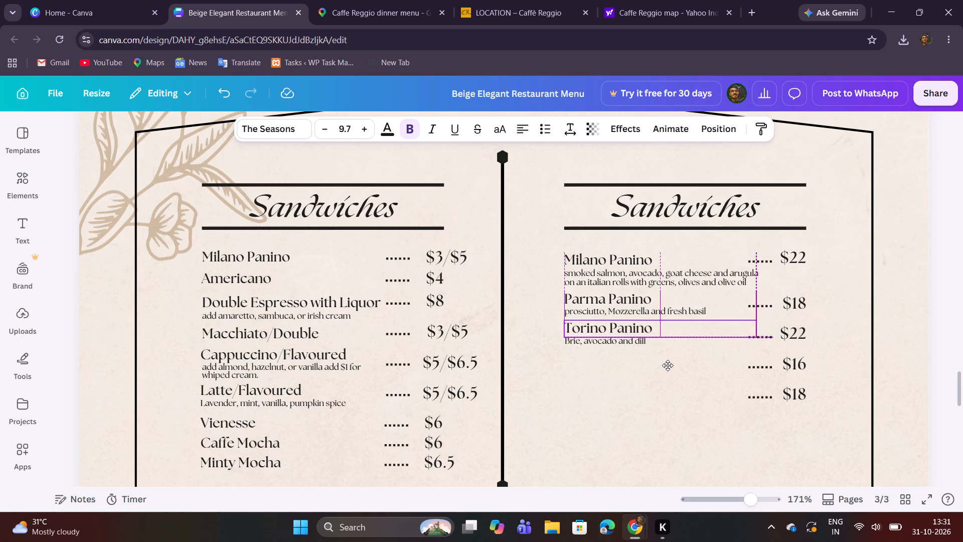
{"action": "left_click", "coordinate": [634, 404]}
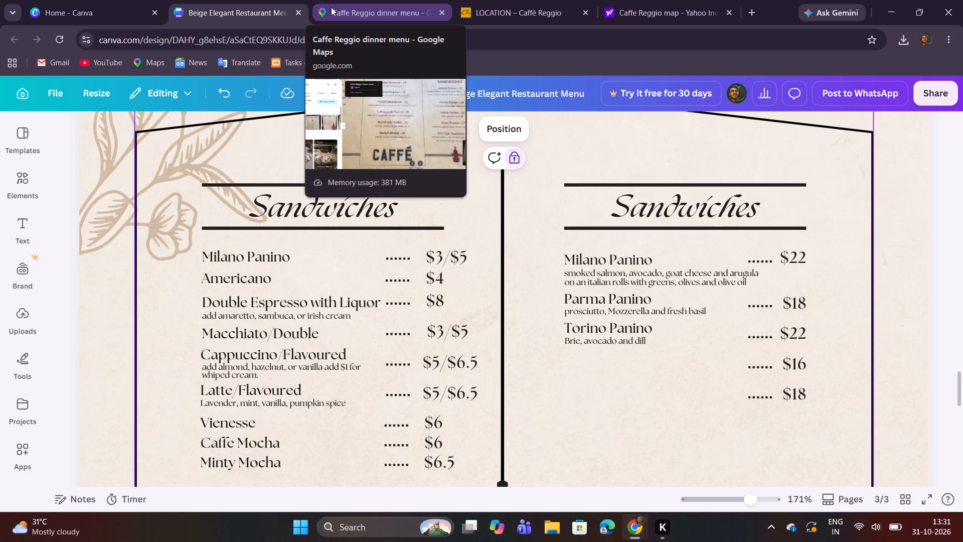
Check the next sandwich in the menu photo, and duplicate the Torino Panino title and description directly below, beside the $16 price.
{"action": "left_click", "coordinate": [375, 0]}
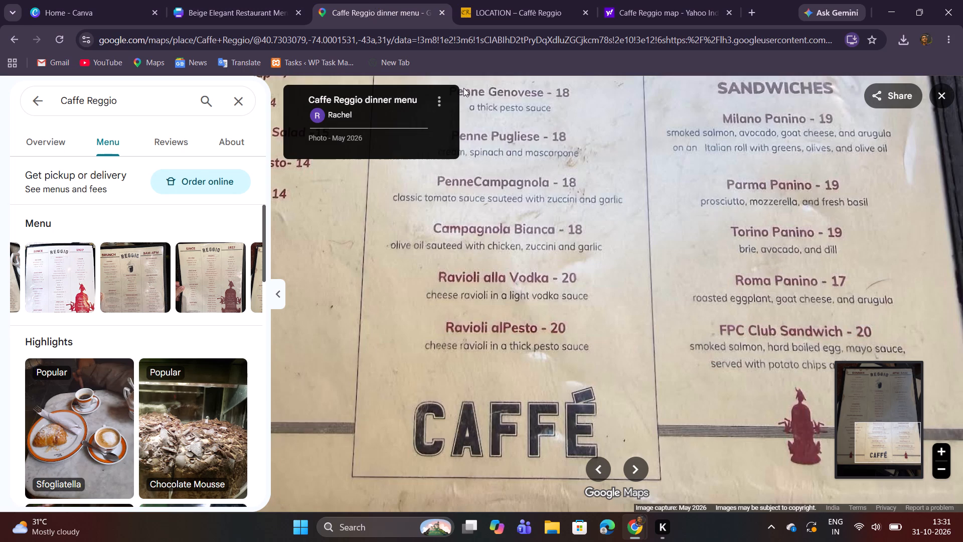
{"action": "scroll", "coordinate": [702, 262], "scroll_direction": "down", "scroll_amount": 1}
{"action": "scroll", "coordinate": [702, 262], "scroll_direction": "up", "scroll_amount": 1}
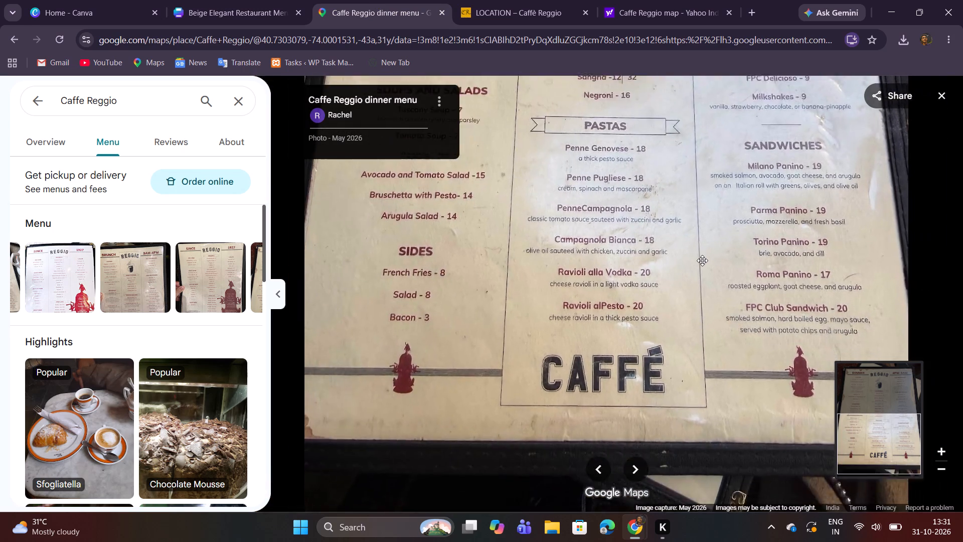
{"action": "left_click_drag", "start_coordinate": [741, 287], "coordinate": [650, 300]}
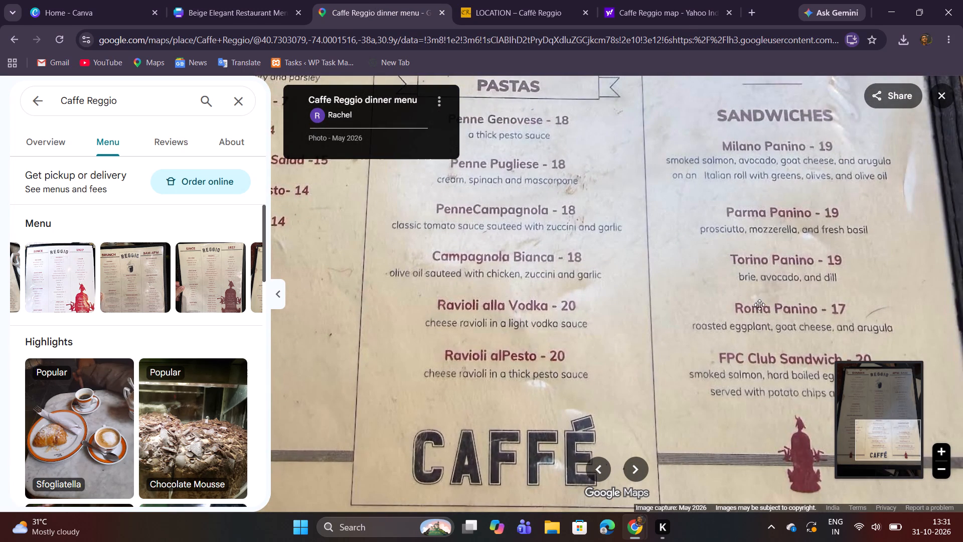
{"action": "left_click", "coordinate": [195, 0]}
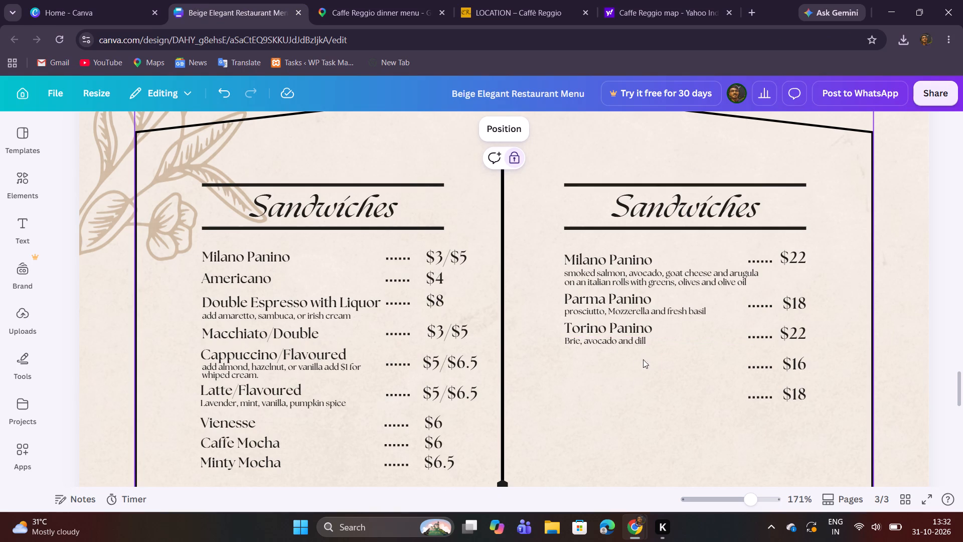
{"action": "left_click_drag", "start_coordinate": [664, 352], "coordinate": [618, 328]}
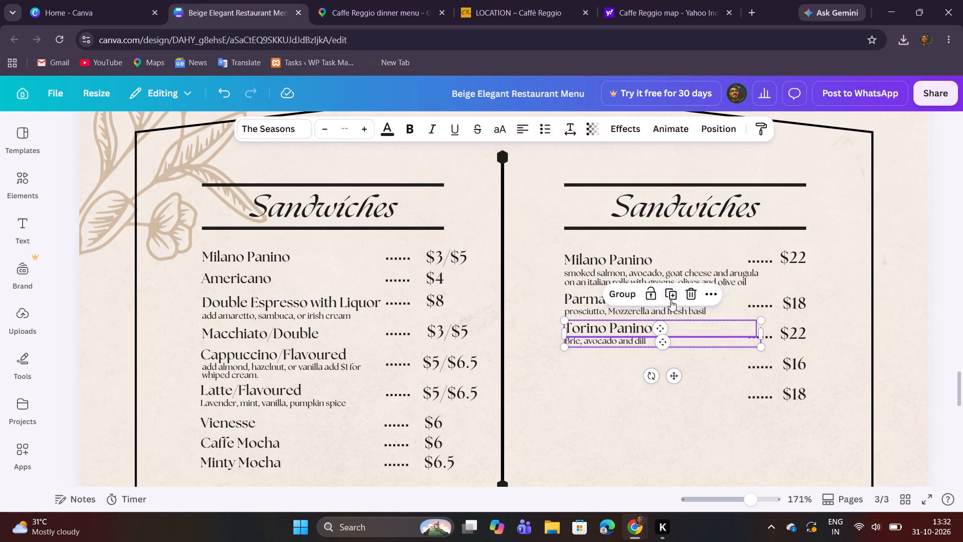
{"action": "left_click", "coordinate": [672, 297]}
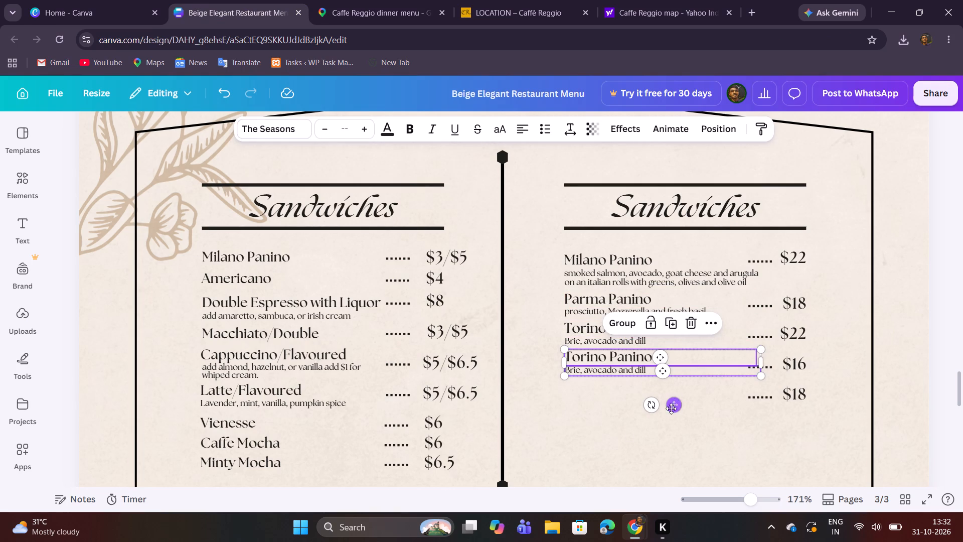
{"action": "left_click", "coordinate": [575, 448]}
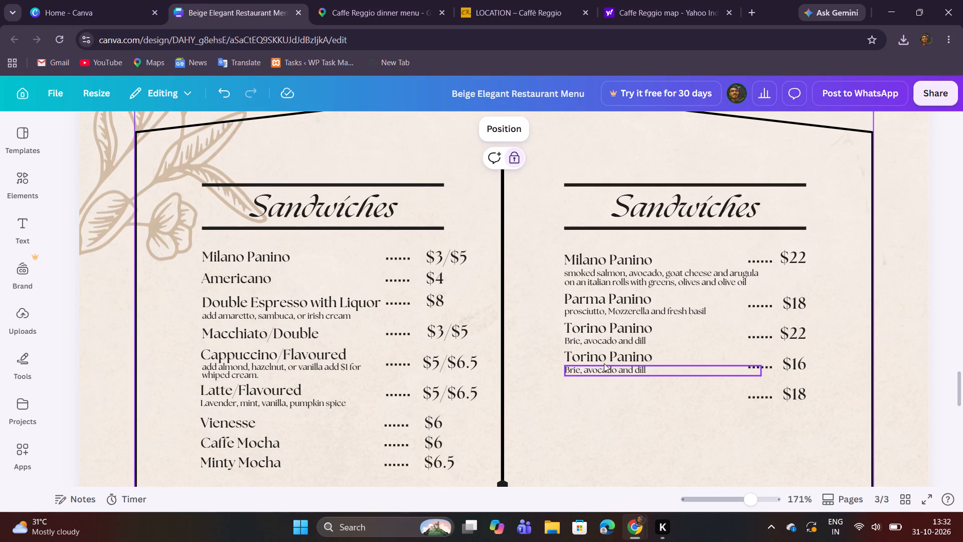
Replace "Torino" with "Rona" in the duplicated panino title beside the $16 price, and check the name against the menu photo.
{"action": "double_click", "coordinate": [598, 358]}
{"action": "left_click", "coordinate": [602, 361]}
{"action": "left_click_drag", "start_coordinate": [602, 361], "coordinate": [577, 360]}
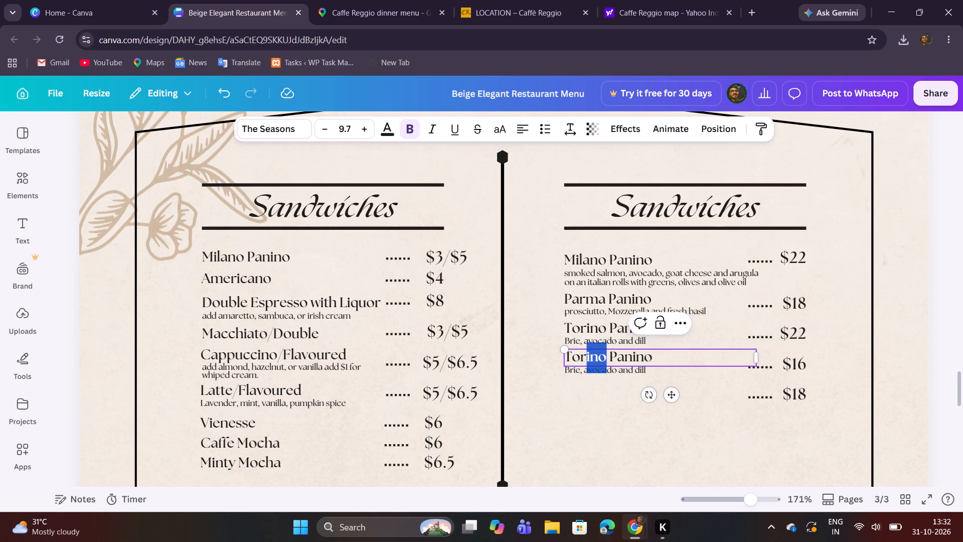
{"action": "left_click_drag", "start_coordinate": [577, 360], "coordinate": [566, 360]}
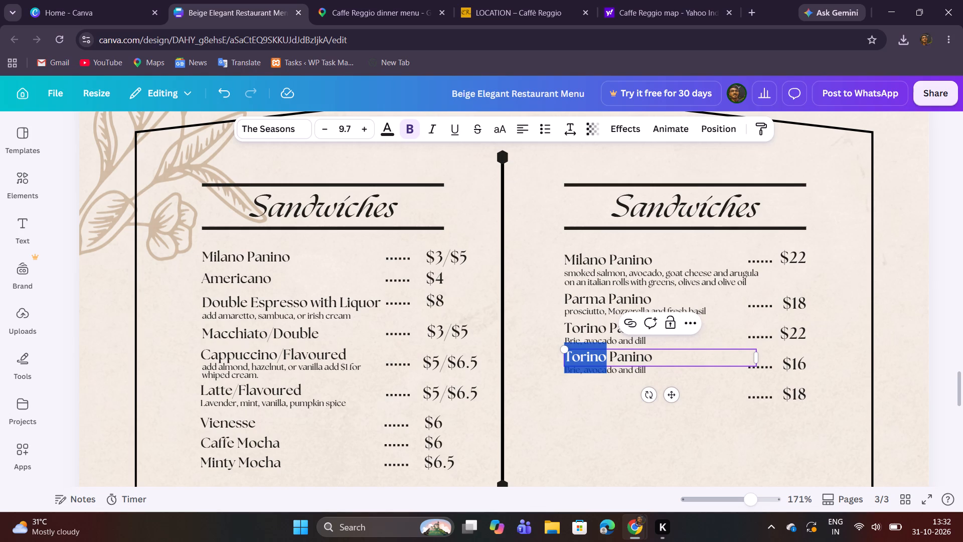
{"action": "type", "text": "Rona"}
{"action": "left_click", "coordinate": [407, 1]}
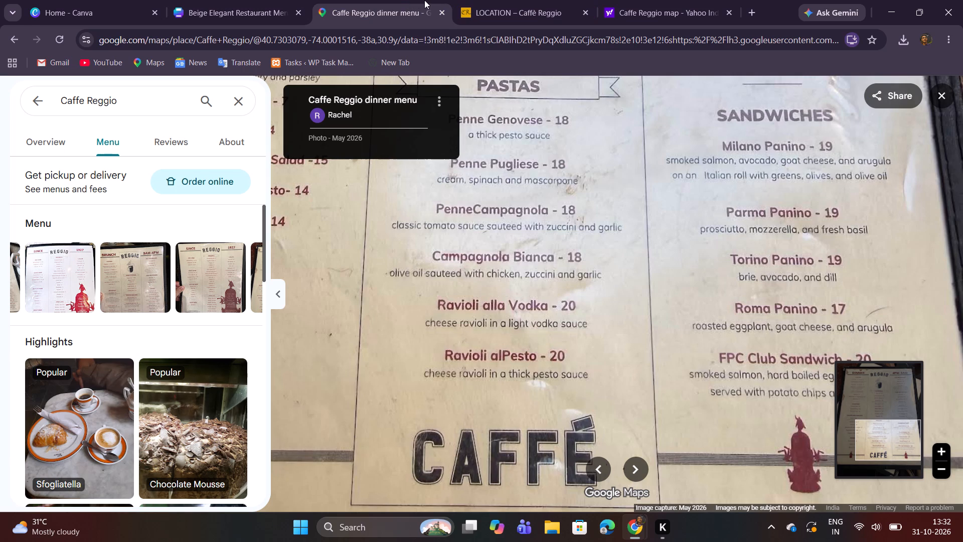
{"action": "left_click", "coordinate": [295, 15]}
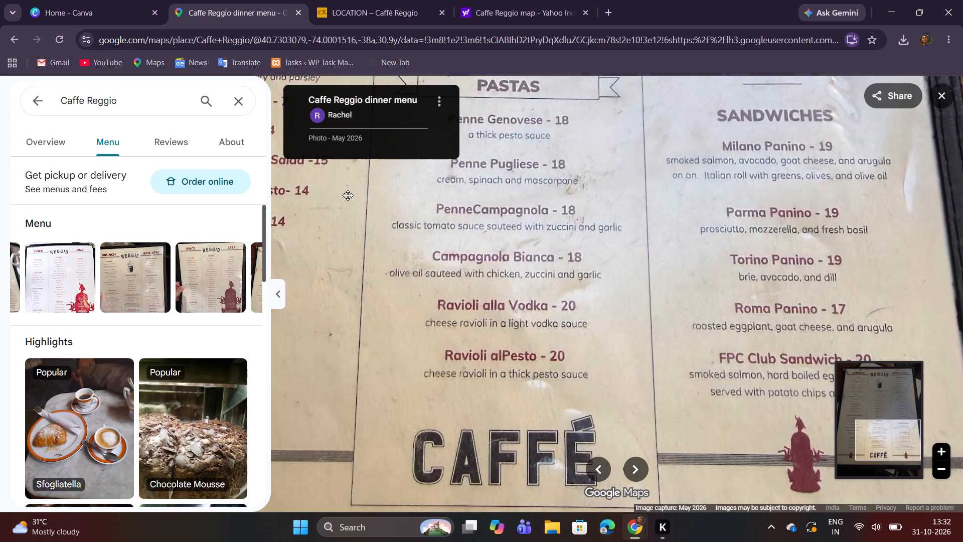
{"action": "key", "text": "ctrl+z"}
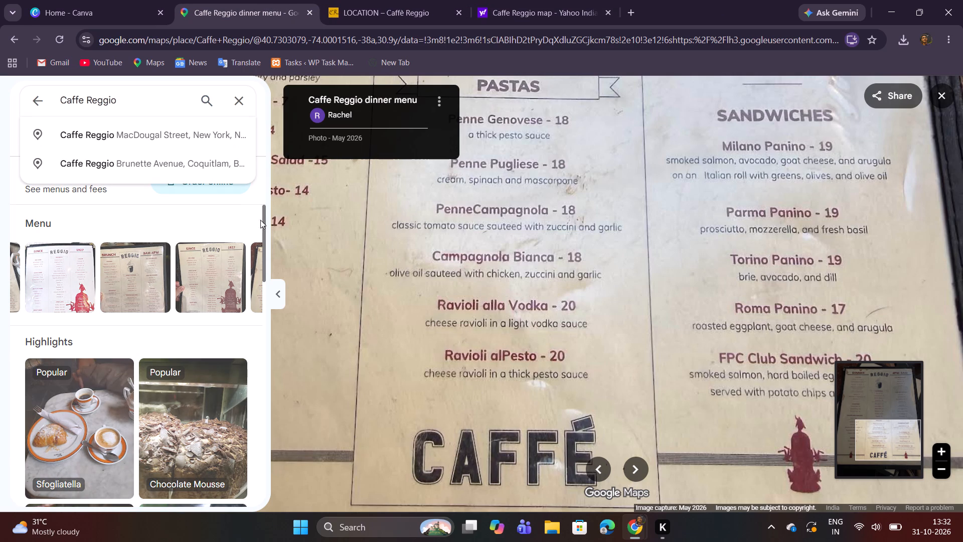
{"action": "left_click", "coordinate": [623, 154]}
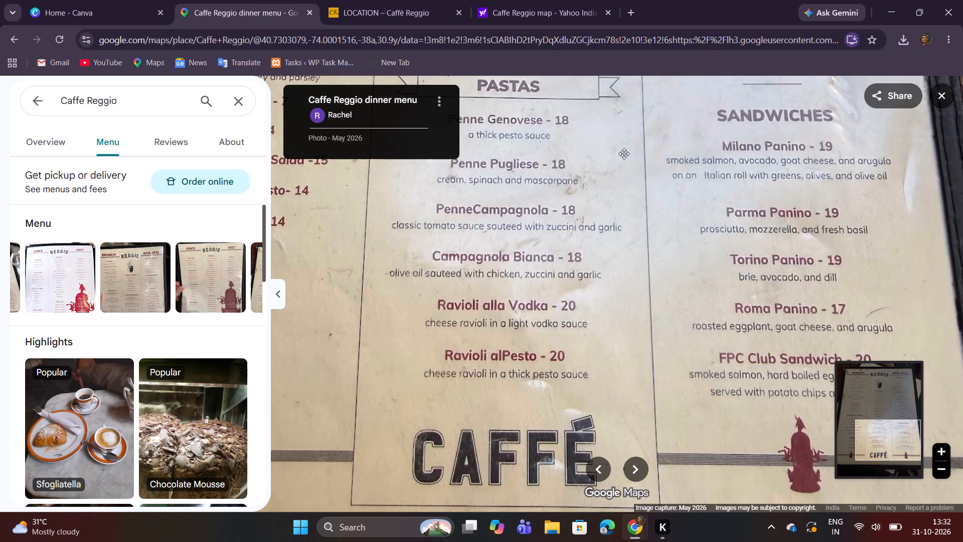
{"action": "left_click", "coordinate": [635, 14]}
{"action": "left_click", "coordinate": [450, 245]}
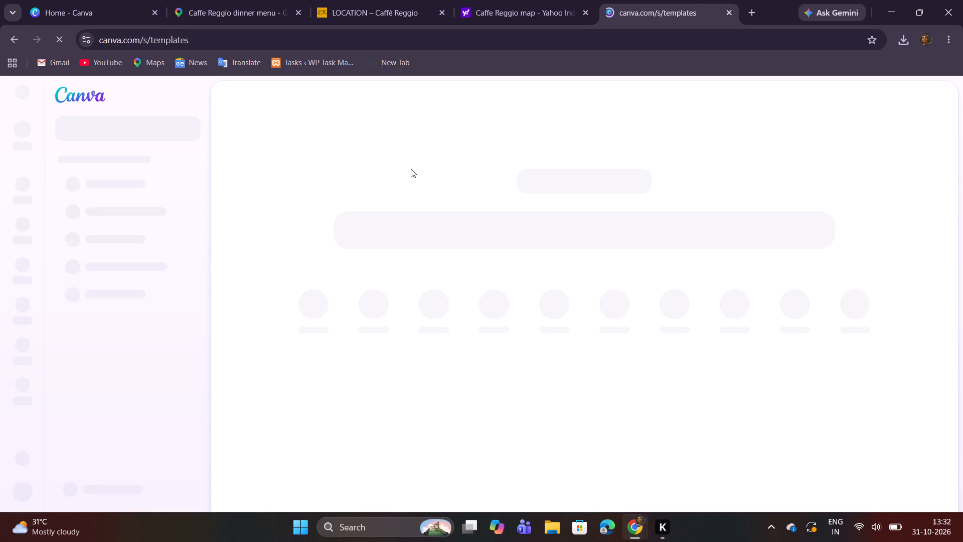
Reopen the Beige Elegant Restaurant Menu design from the Canva home page.
{"action": "left_click", "coordinate": [138, 0]}
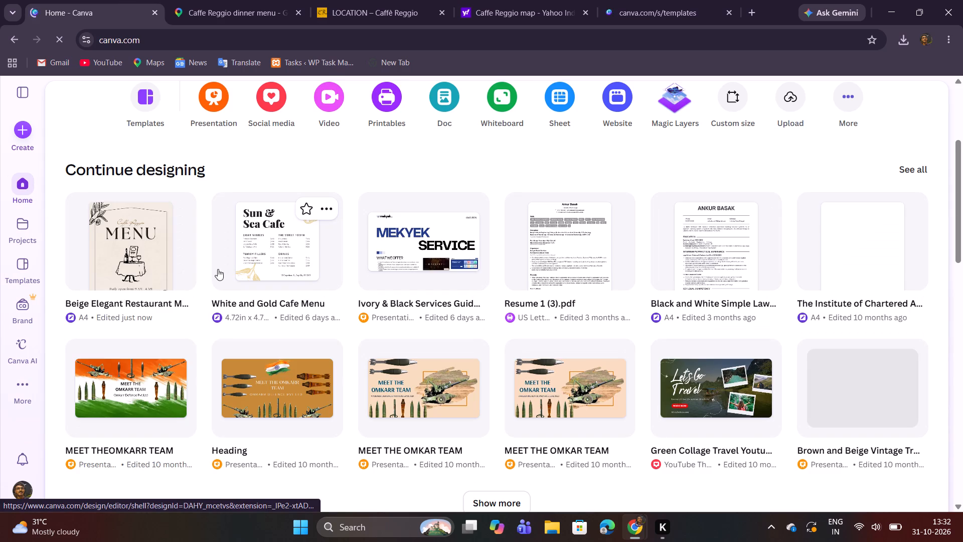
{"action": "left_click", "coordinate": [158, 257]}
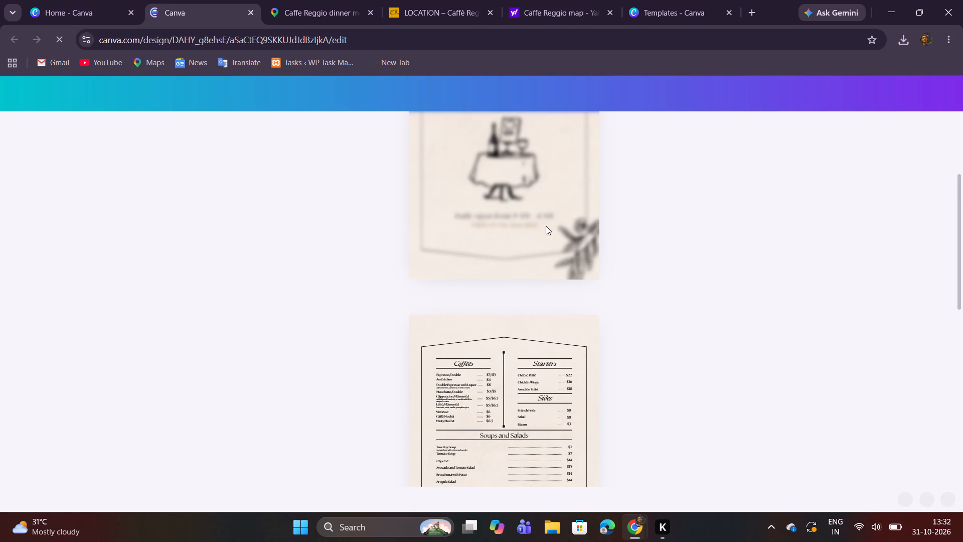
Correct the title beside the $16 price in page 3's Sandwiches column to "Roma Panino".
{"action": "scroll", "coordinate": [551, 228], "scroll_direction": "down", "scroll_amount": 3}
{"action": "scroll", "coordinate": [627, 300], "scroll_direction": "down", "scroll_amount": 5}
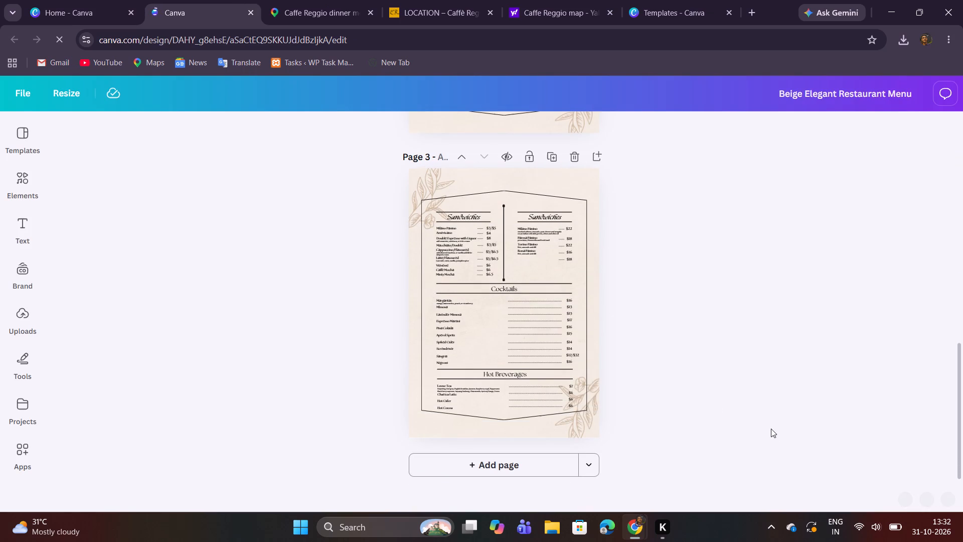
{"action": "scroll", "coordinate": [754, 399], "scroll_direction": "down", "scroll_amount": 2}
{"action": "left_click", "coordinate": [536, 338]}
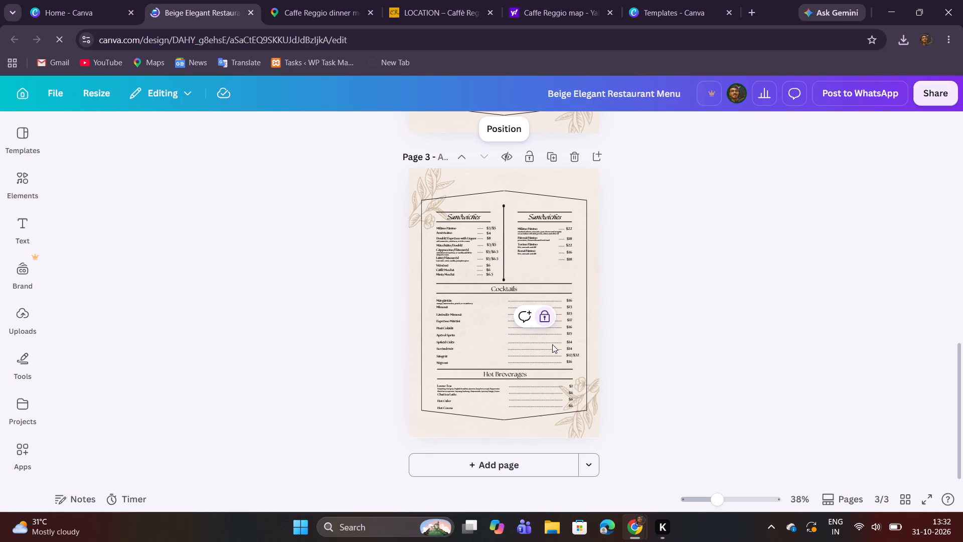
{"action": "left_click", "coordinate": [748, 495]}
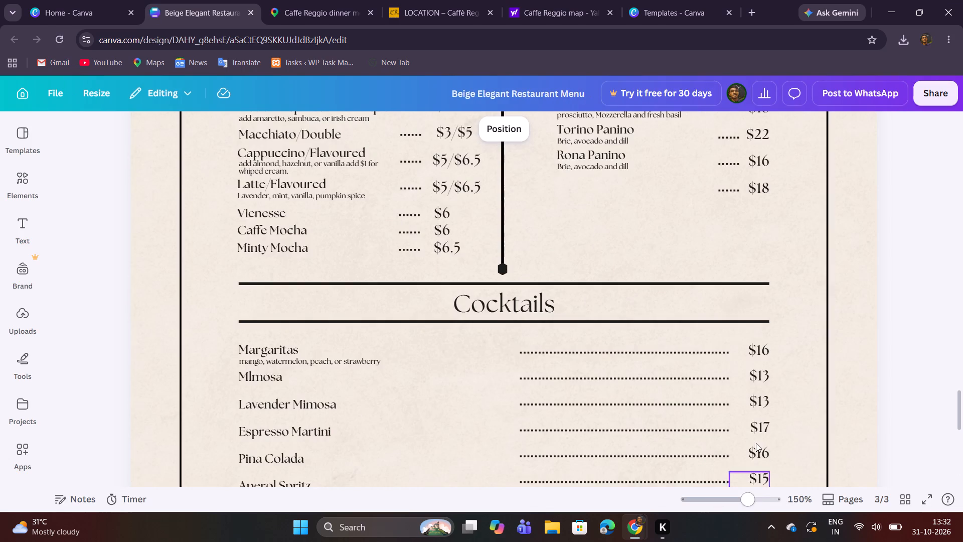
{"action": "scroll", "coordinate": [748, 357], "scroll_direction": "up", "scroll_amount": 2}
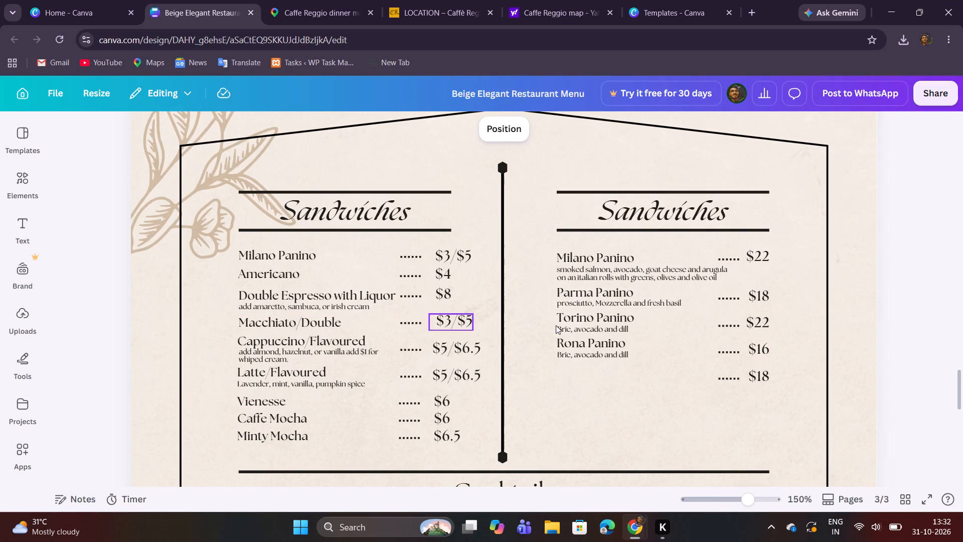
{"action": "left_click", "coordinate": [750, 509]}
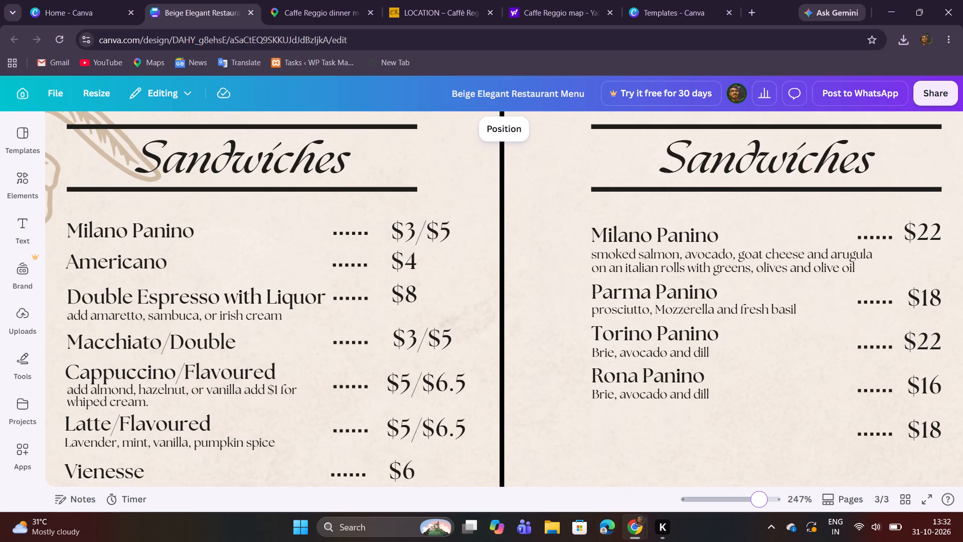
{"action": "double_click", "coordinate": [590, 357]}
{"action": "left_click", "coordinate": [596, 357]}
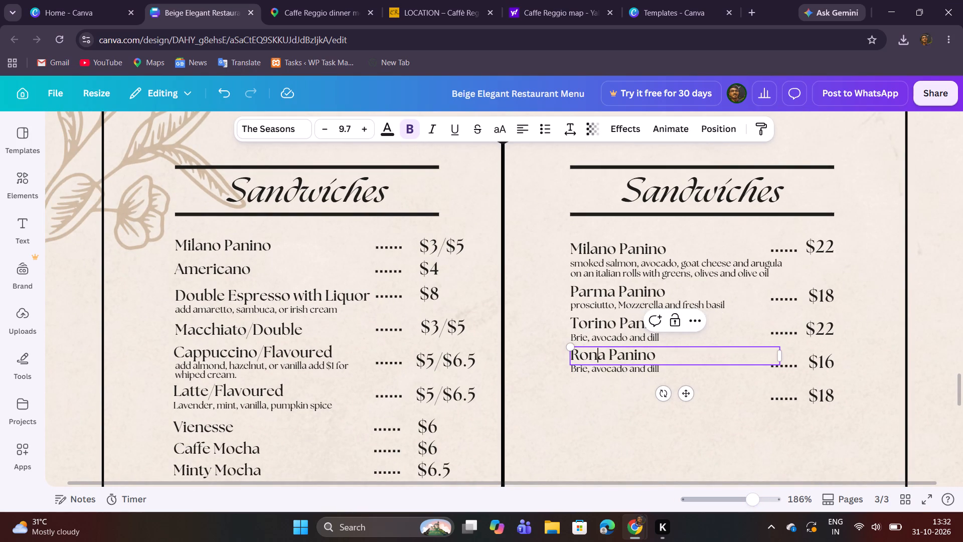
{"action": "key", "text": "BackSpace"}
{"action": "key", "text": "m"}
Replace the duplicated description under Roma Panino with "Roasted eggplant,", following the wording in the menu photo.
{"action": "left_click", "coordinate": [325, 0]}
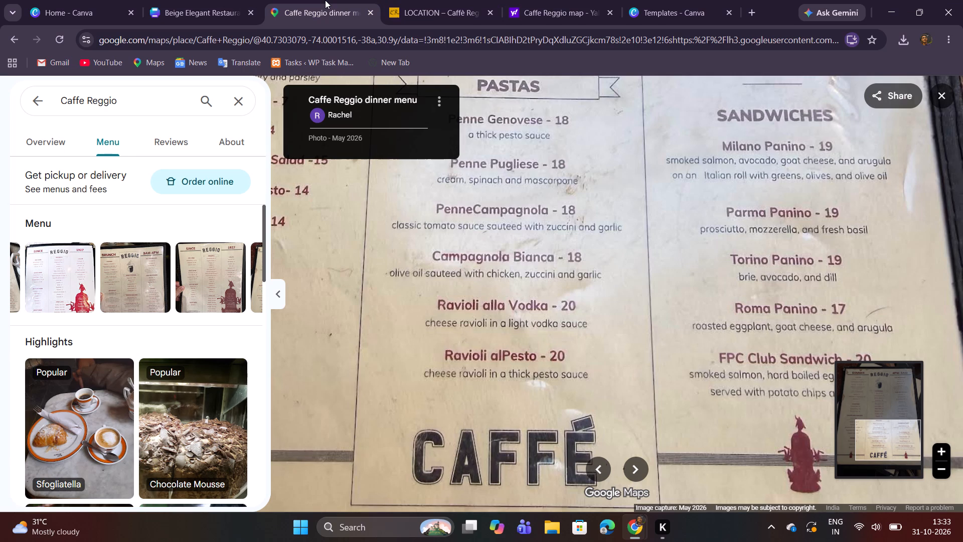
{"action": "left_click", "coordinate": [226, 1]}
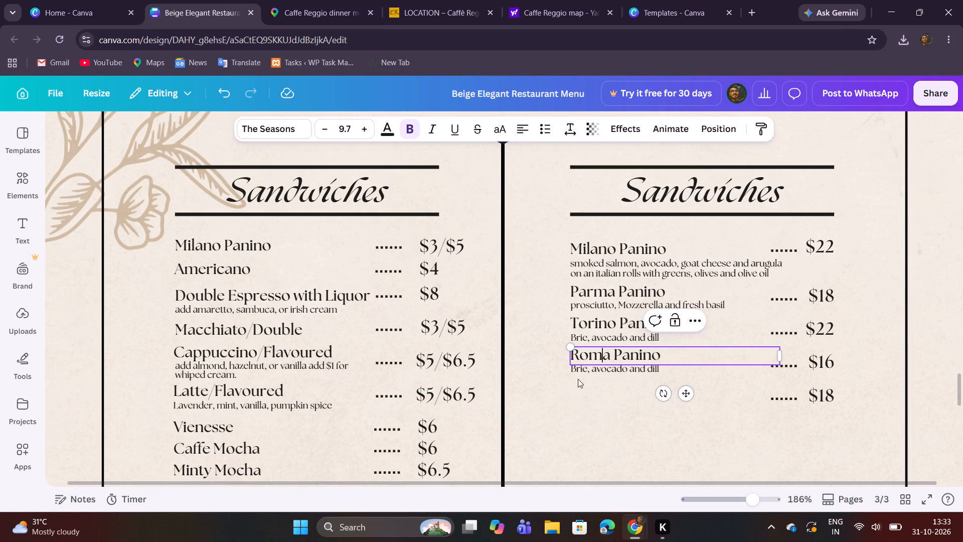
{"action": "left_click", "coordinate": [587, 361]}
{"action": "left_click", "coordinate": [591, 370]}
{"action": "left_click", "coordinate": [586, 397]}
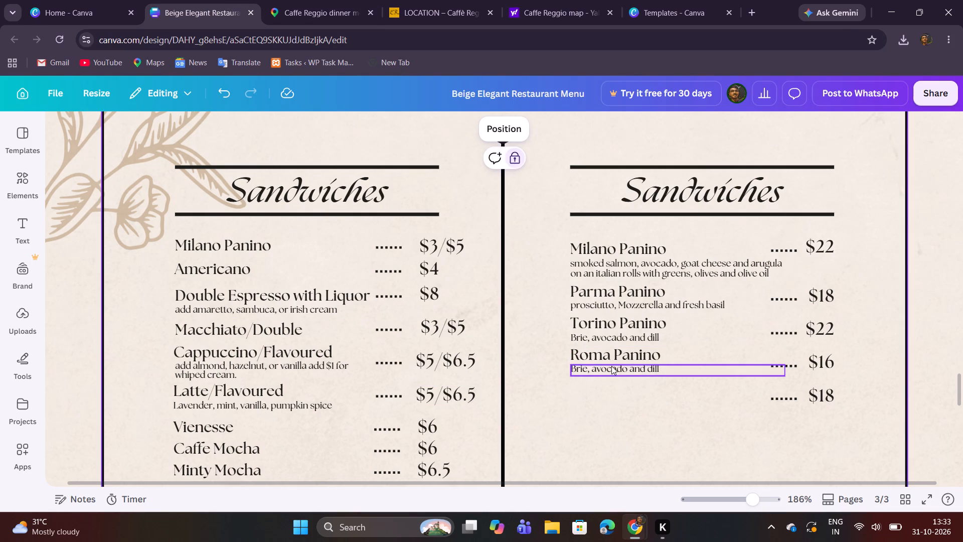
{"action": "double_click", "coordinate": [611, 366]}
{"action": "type", "text": "Roas"}
{"action": "type", "text": "ted"}
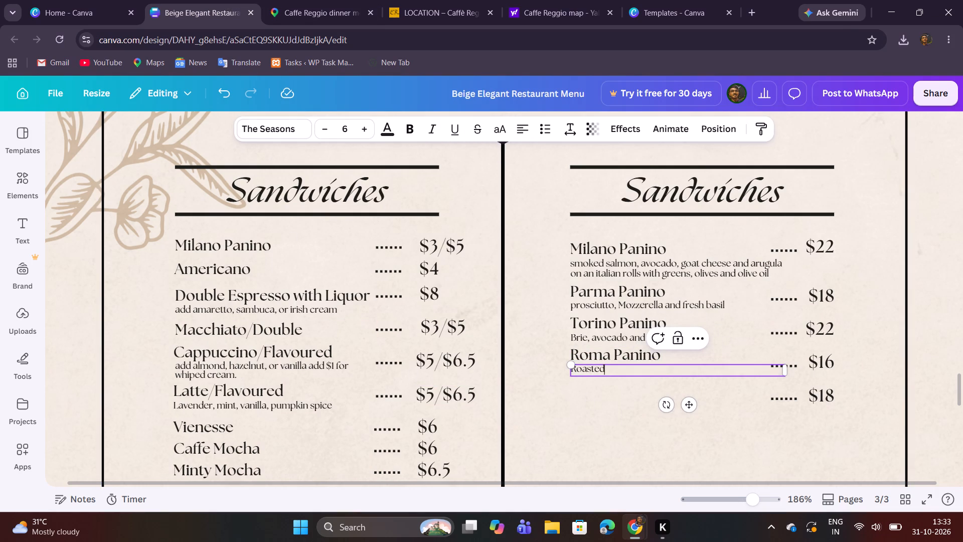
{"action": "key", "text": "space"}
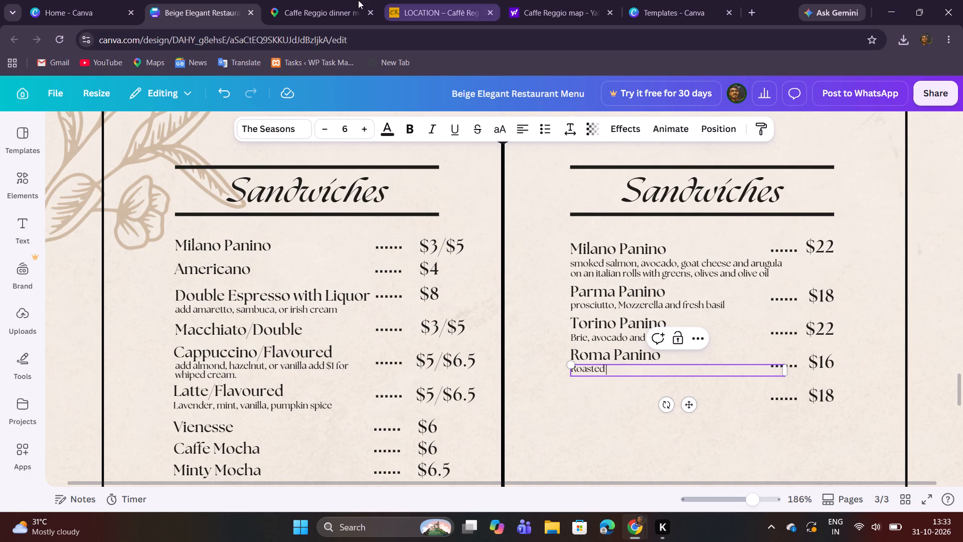
{"action": "left_click", "coordinate": [347, 0]}
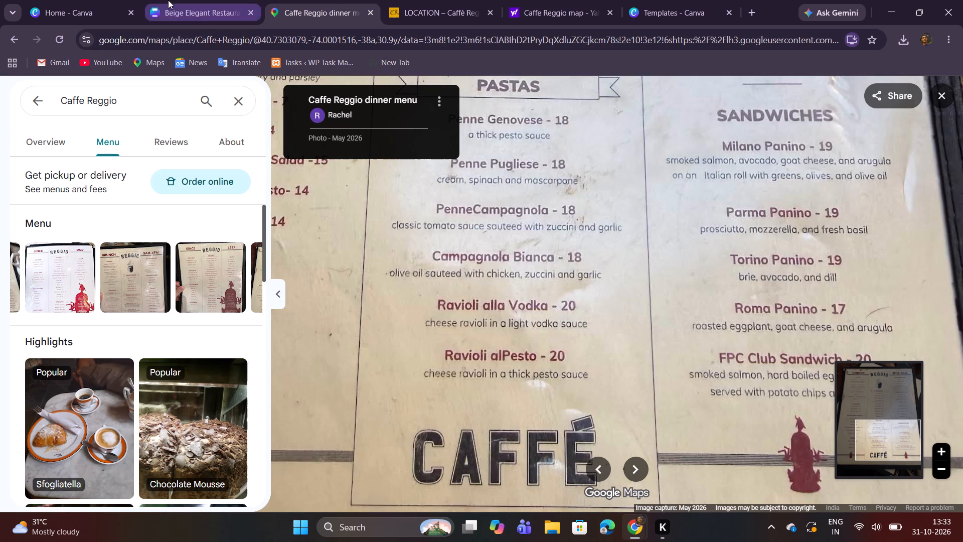
{"action": "left_click", "coordinate": [168, 0]}
{"action": "type", "text": "egg"}
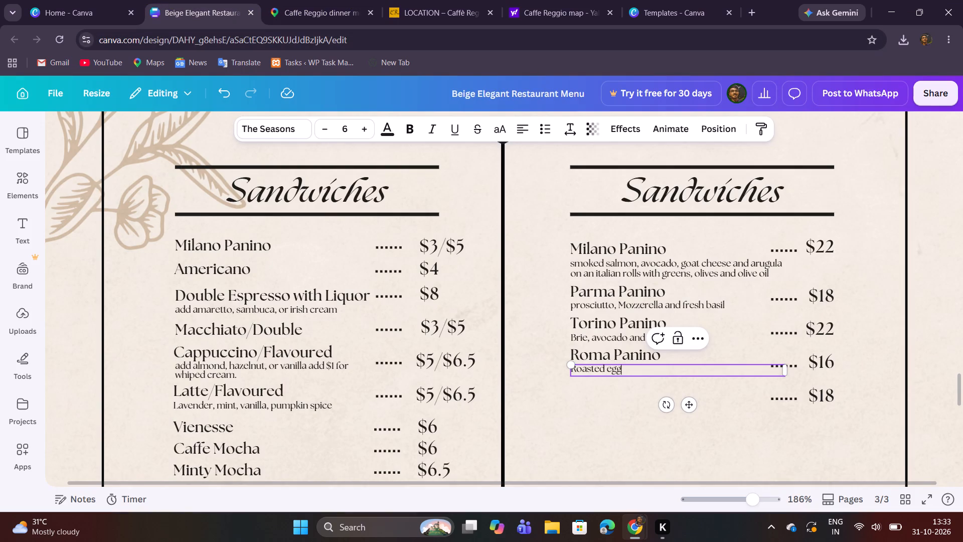
{"action": "type", "text": "plant"}
{"action": "key", "text": "comma"}
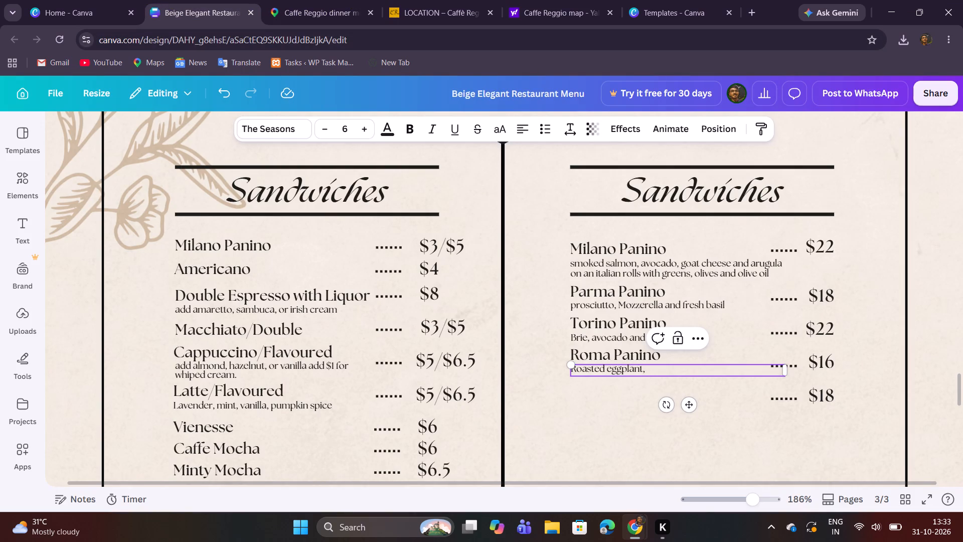
Extend the Roma Panino description with "Goat cheese," after "Roasted eggplant,", checking the menu photo.
{"action": "left_click", "coordinate": [292, 6]}
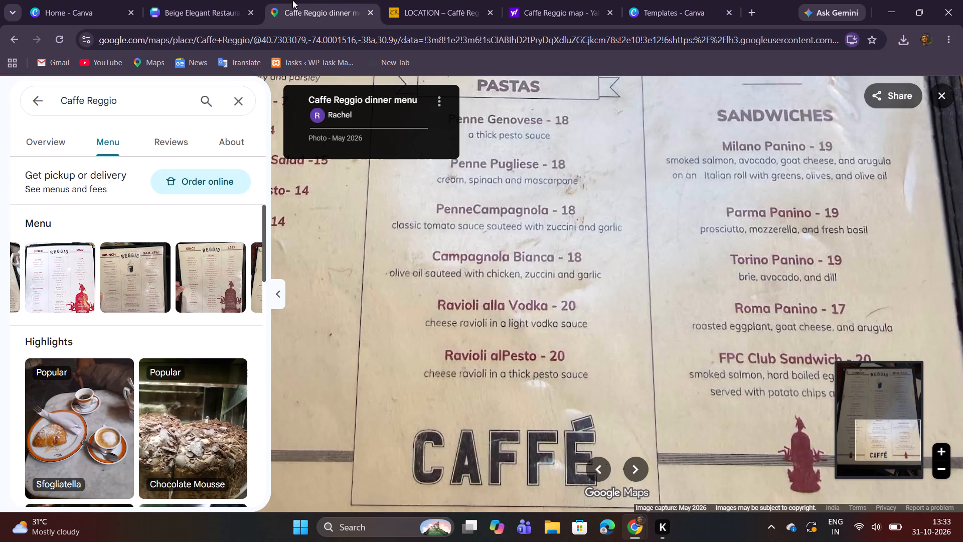
{"action": "left_click", "coordinate": [169, 0]}
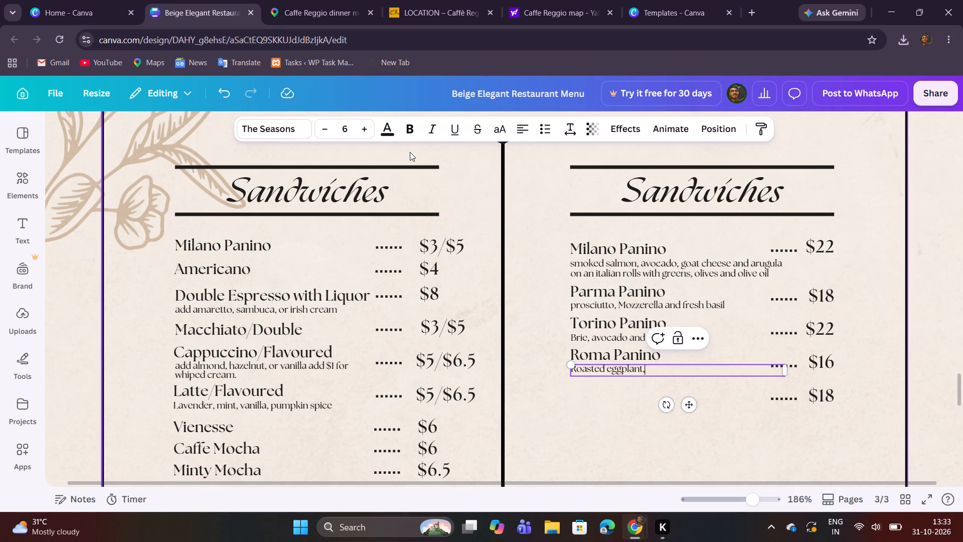
{"action": "key", "text": "space"}
{"action": "type", "text": "Goa"}
{"action": "type", "text": "t"}
{"action": "key", "text": "space"}
{"action": "type", "text": "cheese"}
{"action": "key", "text": "comma"}
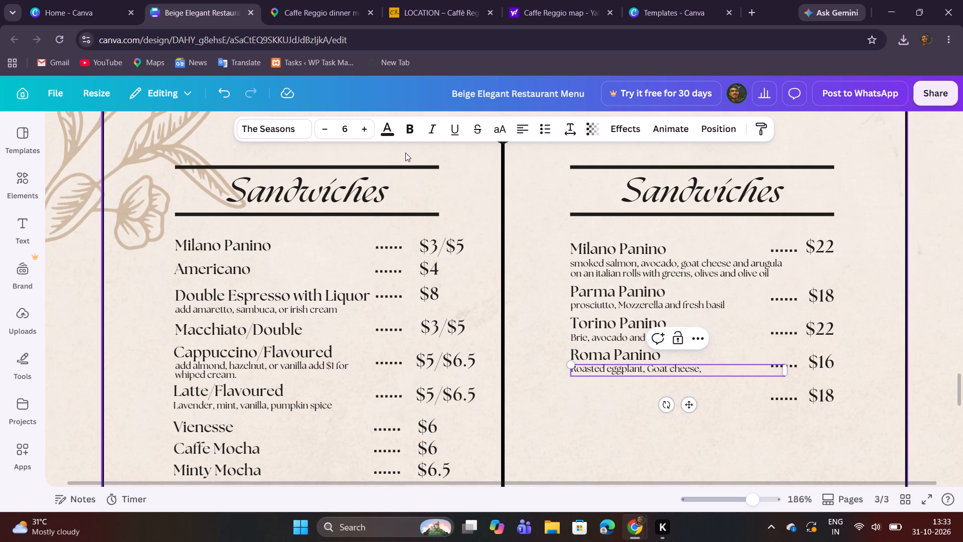
Replace the trailing comma in the Roma Panino description with " and arugula", checking the ending against the menu photo.
{"action": "left_click", "coordinate": [310, 0]}
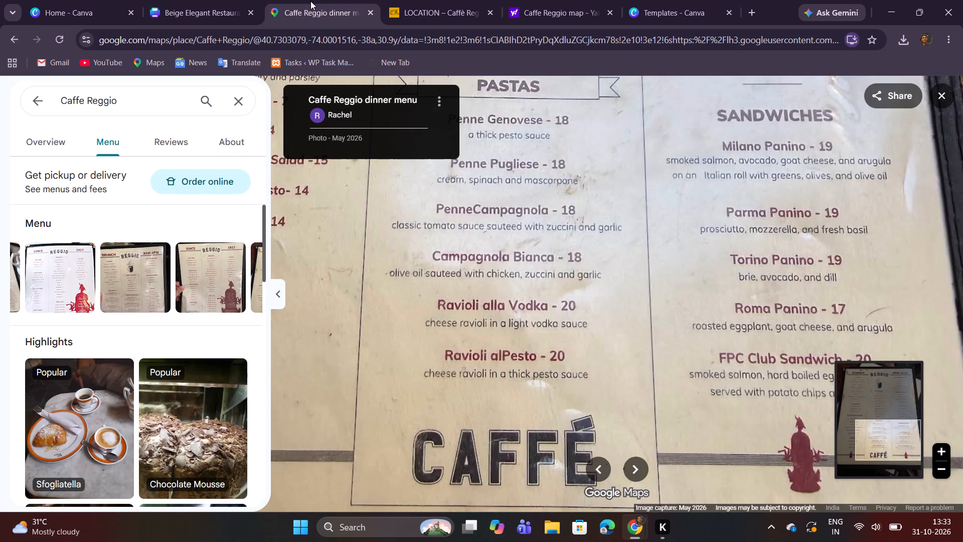
{"action": "left_click", "coordinate": [203, 0]}
{"action": "key", "text": "BackSpace"}
{"action": "key", "text": "space"}
{"action": "type", "text": "and"}
{"action": "key", "text": "space"}
{"action": "key", "text": "a"}
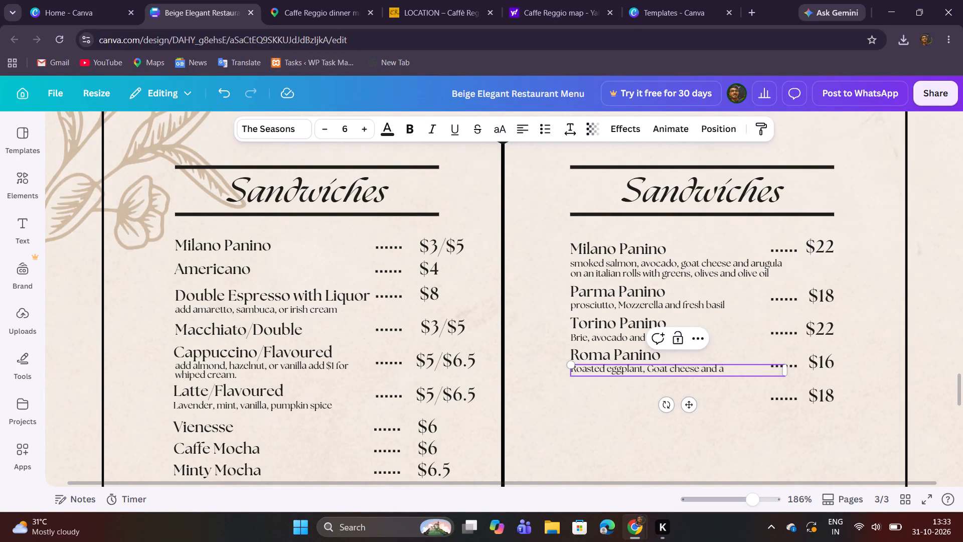
{"action": "type", "text": "ugula"}
{"action": "key", "text": "Left"}
{"action": "key", "text": "Left"}
{"action": "key", "text": "Left"}
{"action": "key", "text": "Left"}
{"action": "key", "text": "Left"}
{"action": "key", "text": "r"}
Compare the Roma Panino description with its wording in the Caffe Reggio dinner menu photo.
{"action": "left_click", "coordinate": [295, 1]}
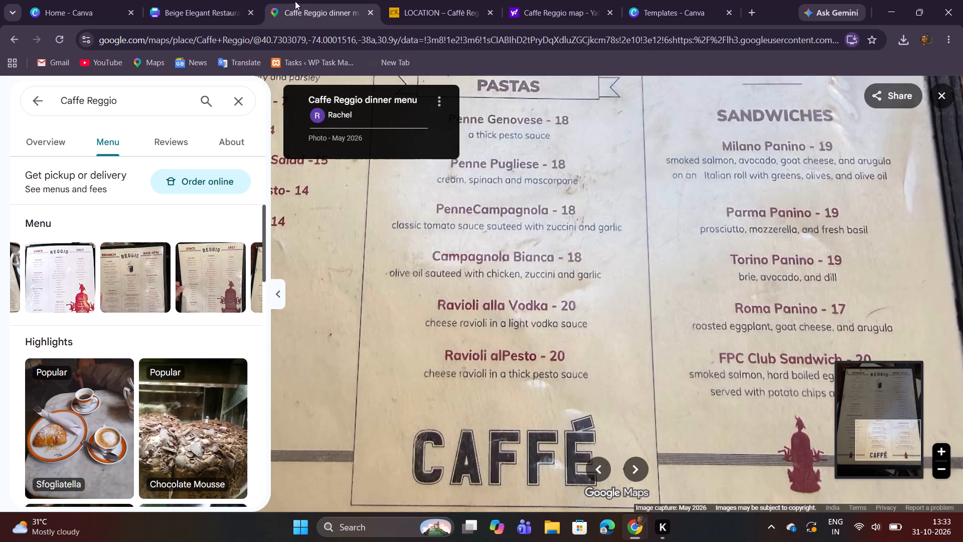
{"action": "left_click", "coordinate": [208, 0]}
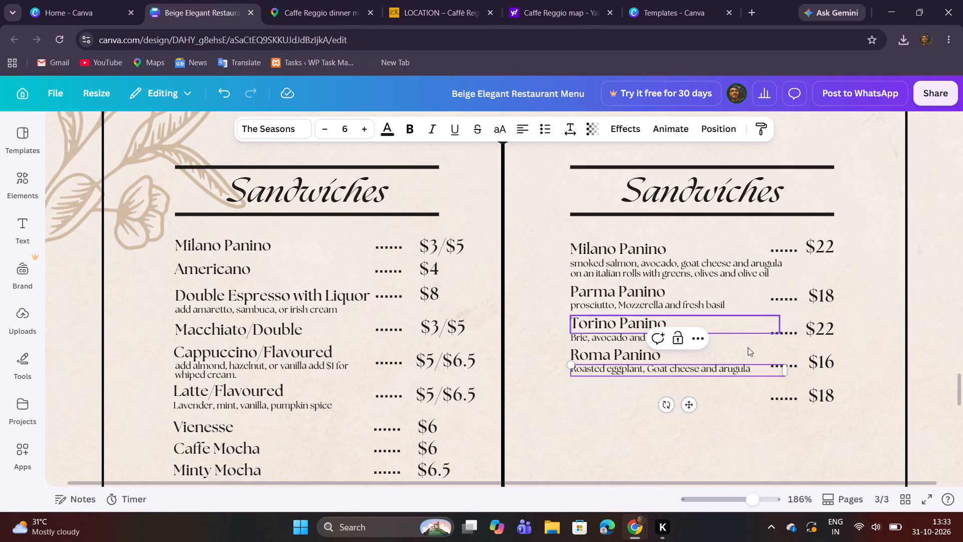
{"action": "left_click", "coordinate": [745, 444]}
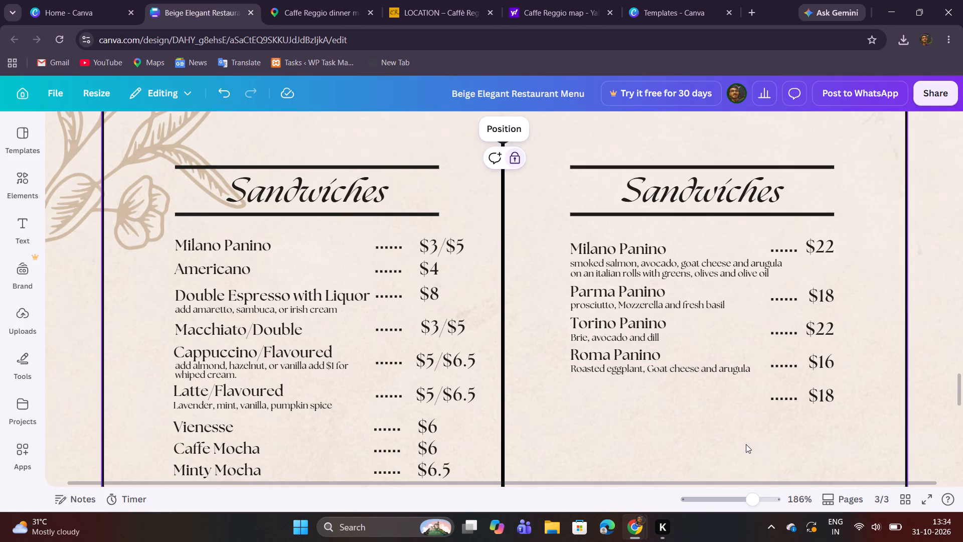
Duplicate the Roma Panino title and description into the empty row beside the $18 price, after consulting the menu photo for the last sandwich.
{"action": "left_click", "coordinate": [741, 433]}
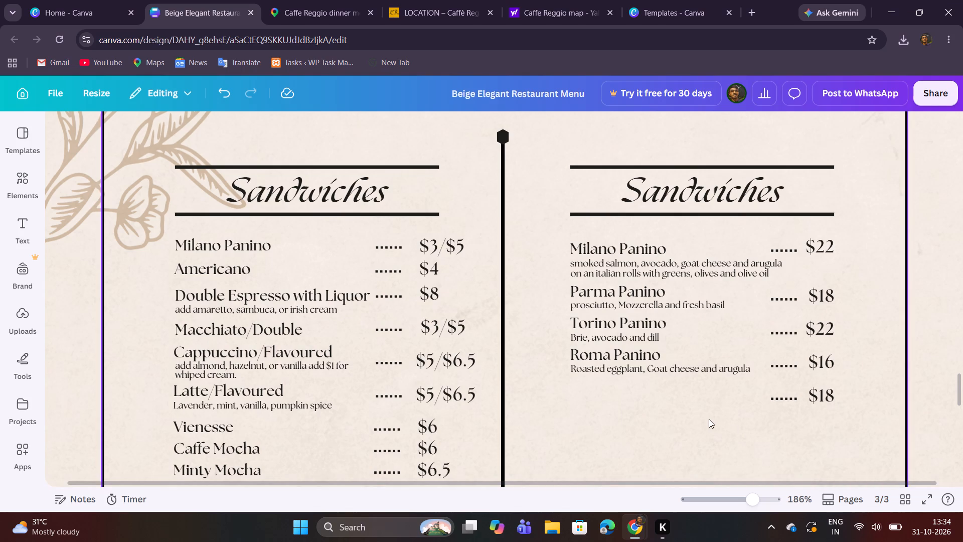
{"action": "left_click", "coordinate": [709, 419]}
{"action": "left_click", "coordinate": [329, 0]}
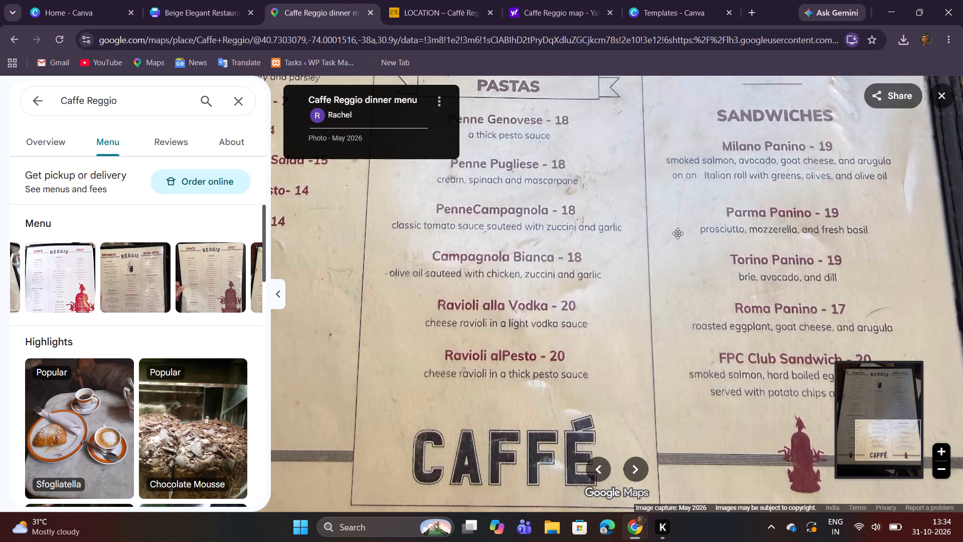
{"action": "left_click_drag", "start_coordinate": [755, 276], "coordinate": [674, 249]}
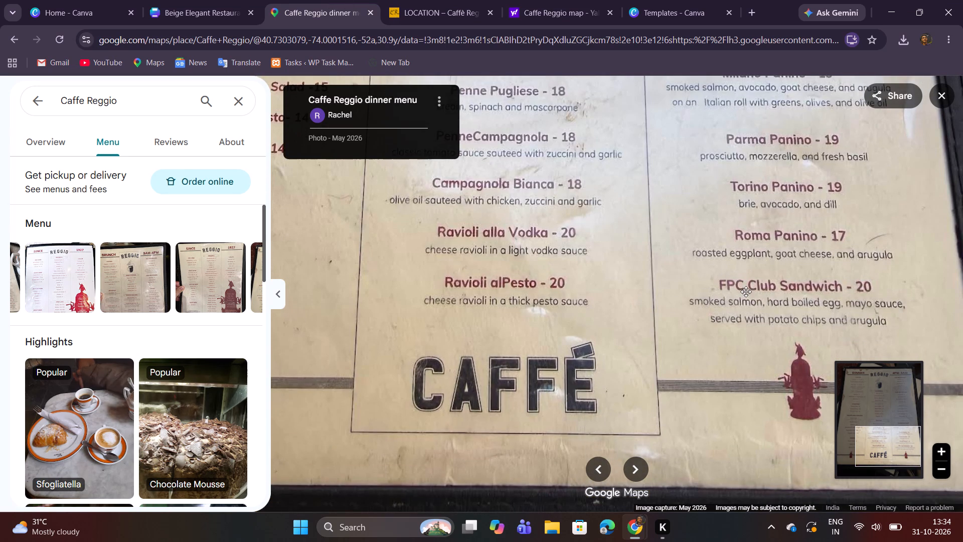
{"action": "left_click", "coordinate": [222, 10]}
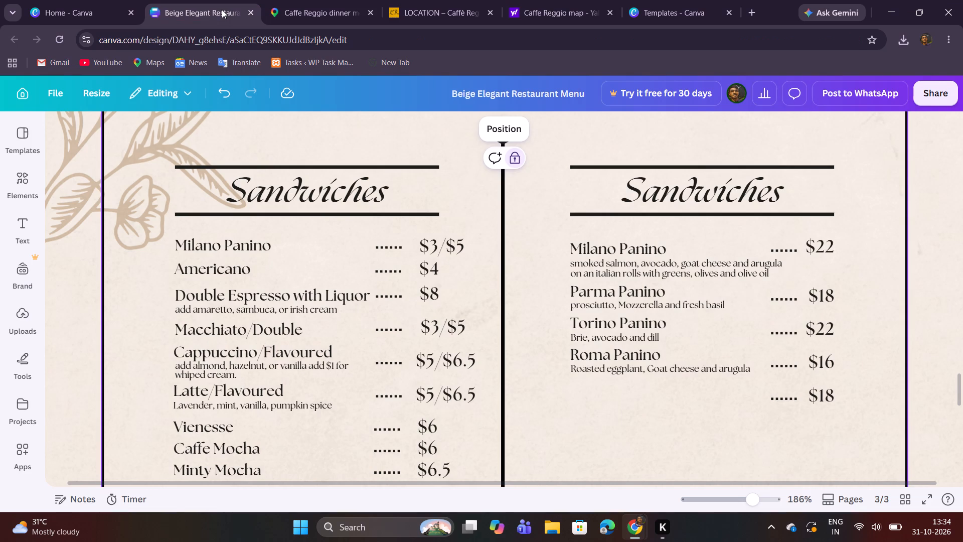
{"action": "left_click_drag", "start_coordinate": [688, 385], "coordinate": [687, 384]}
{"action": "left_click_drag", "start_coordinate": [687, 384], "coordinate": [632, 362]}
{"action": "left_click", "coordinate": [685, 326]}
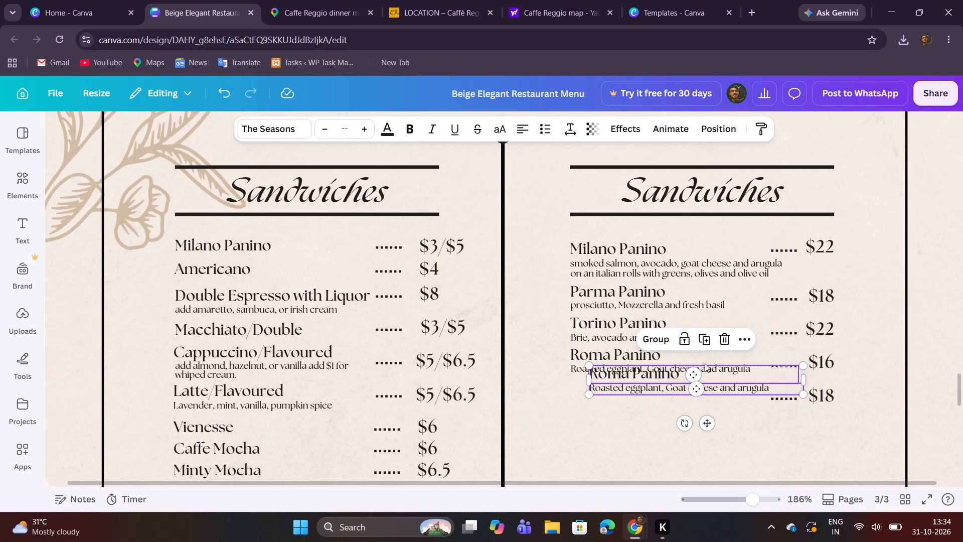
{"action": "left_click", "coordinate": [708, 421]}
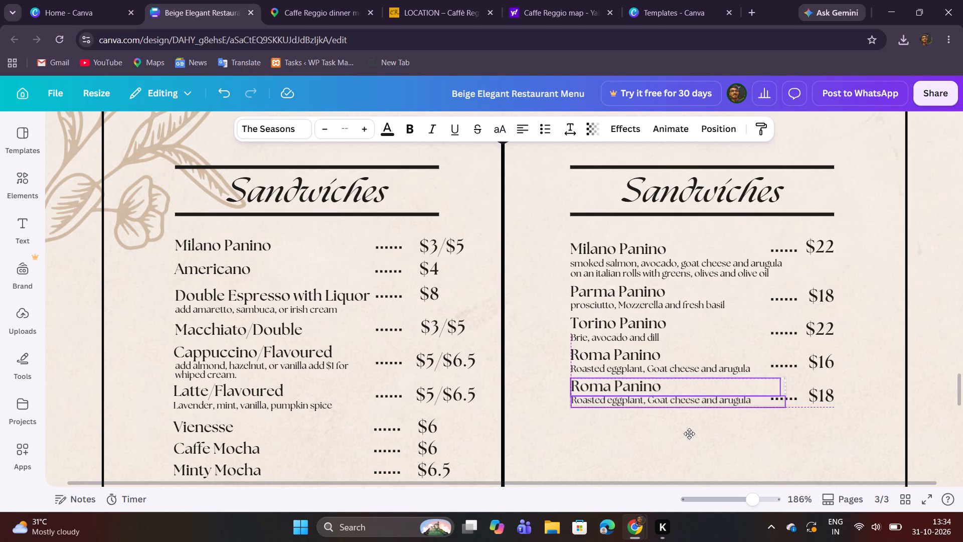
Replace the duplicated title beside the $18 price with "FPC Club", checking the name against the menu photo.
{"action": "double_click", "coordinate": [640, 388]}
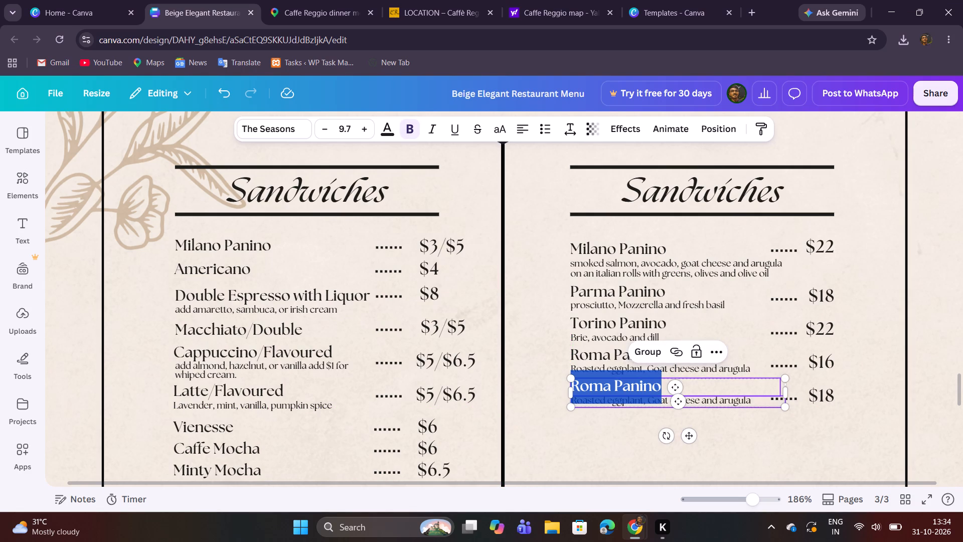
{"action": "left_click", "coordinate": [633, 454]}
{"action": "double_click", "coordinate": [640, 387]}
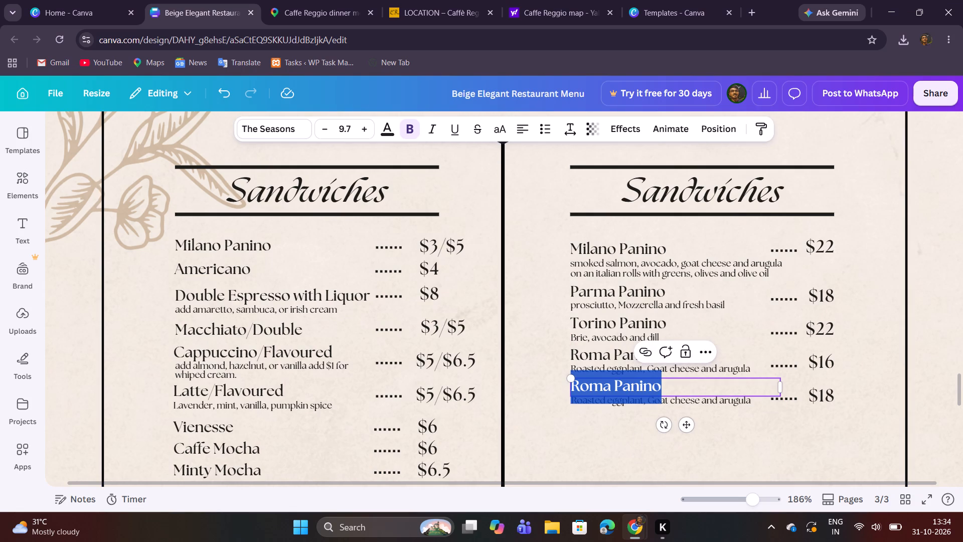
{"action": "type", "text": "FPC"}
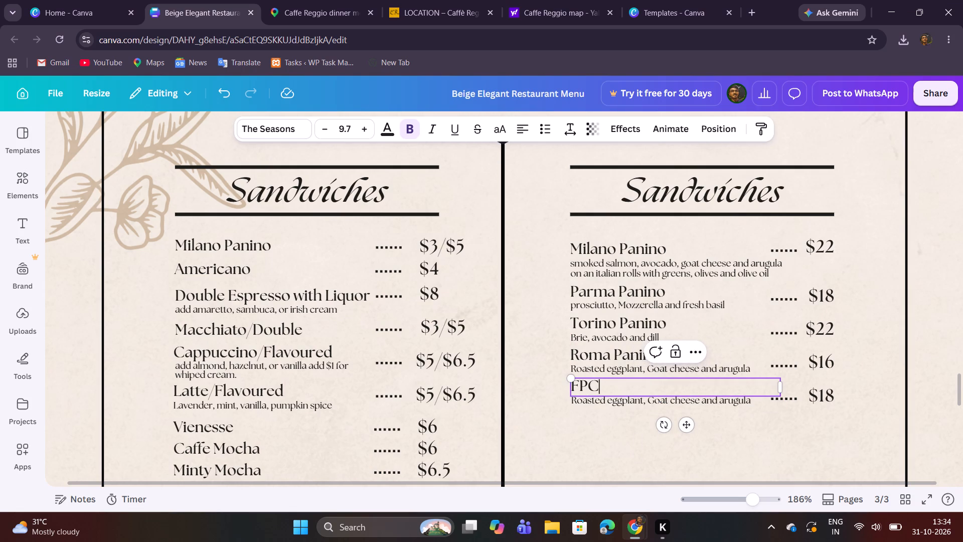
{"action": "key", "text": "space"}
{"action": "left_click", "coordinate": [339, 0]}
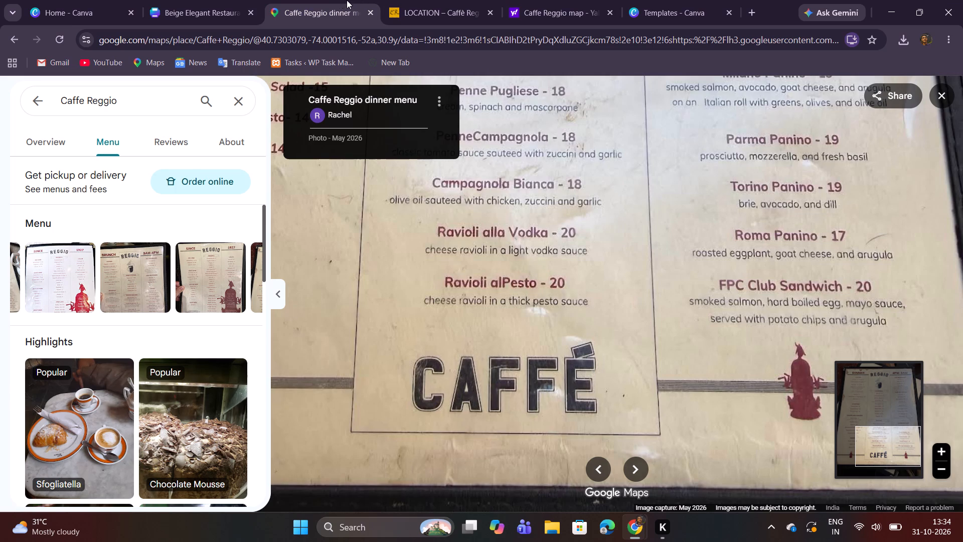
{"action": "left_click", "coordinate": [205, 0]}
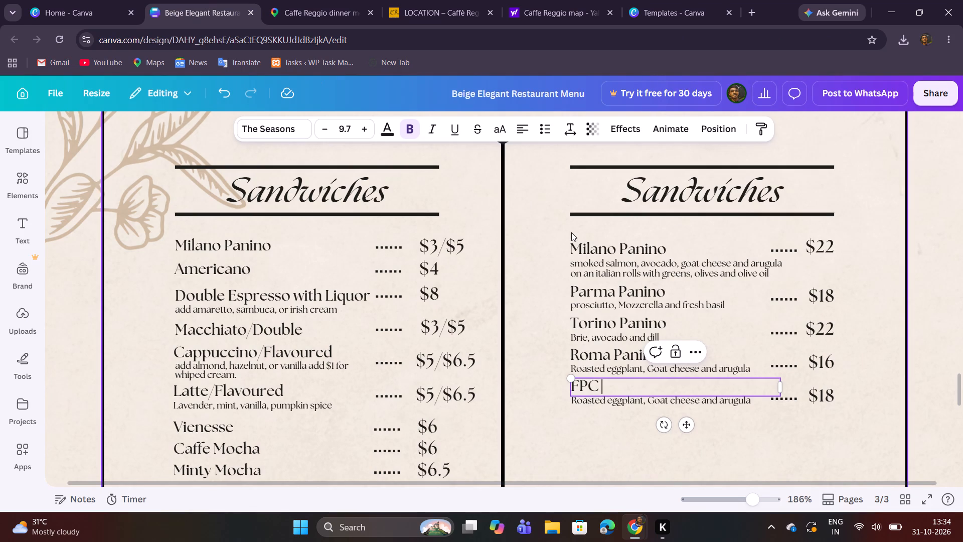
{"action": "type", "text": "Club"}
{"action": "key", "text": "space"}
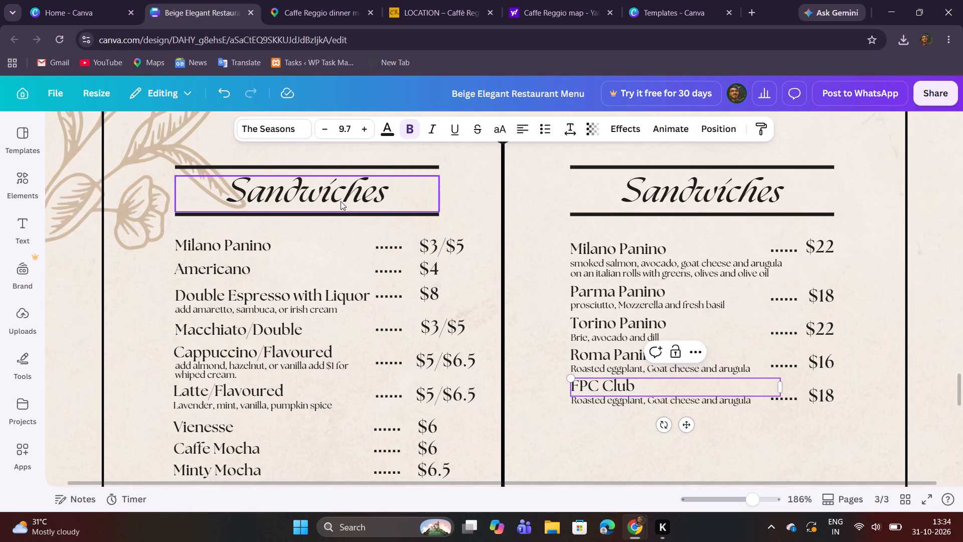
Complete the FPC Club title with "Sandwich", reusing the text copied from the Sandwiches heading and trimming its plural ending.
{"action": "double_click", "coordinate": [341, 201]}
{"action": "key", "text": "ctrl+a"}
{"action": "key", "text": "ctrl+c"}
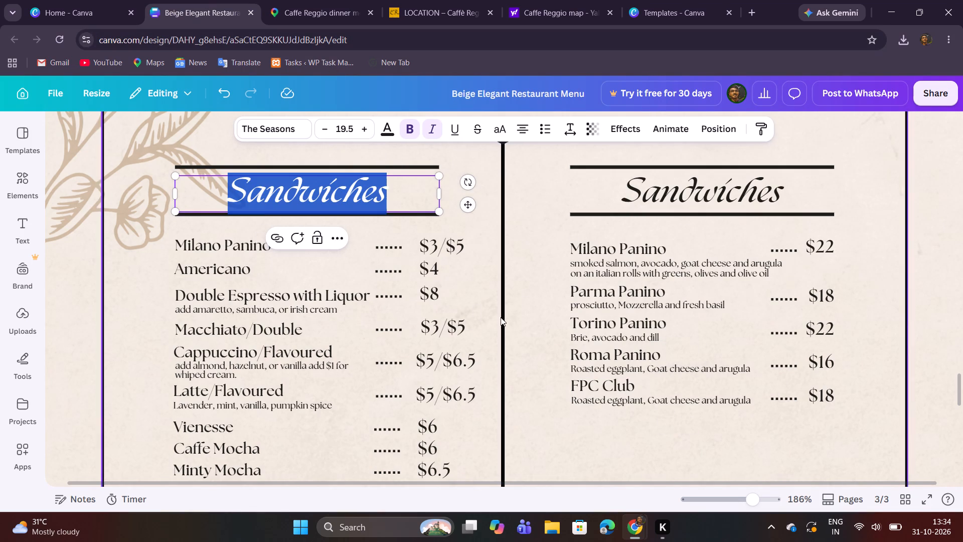
{"action": "left_click", "coordinate": [624, 461]}
{"action": "double_click", "coordinate": [656, 385]}
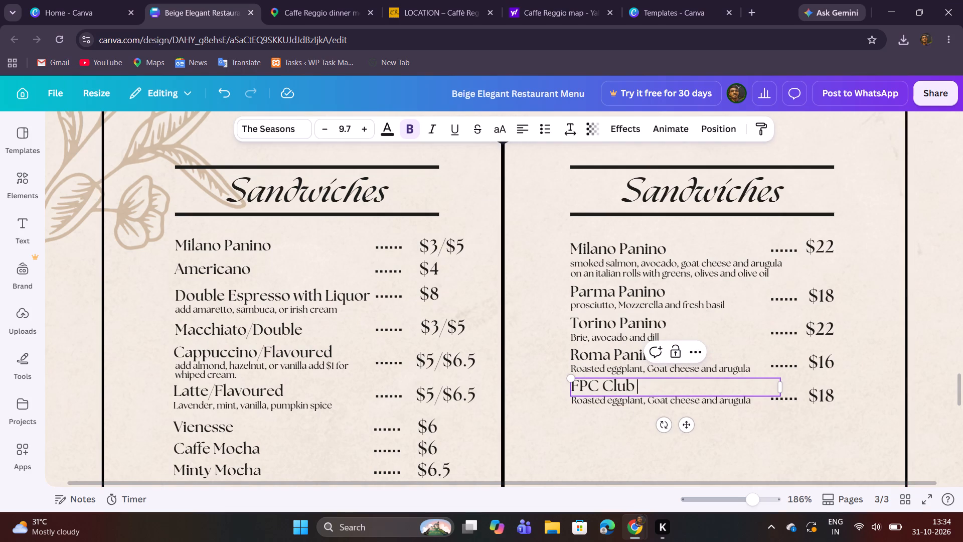
{"action": "key", "text": "ctrl+v"}
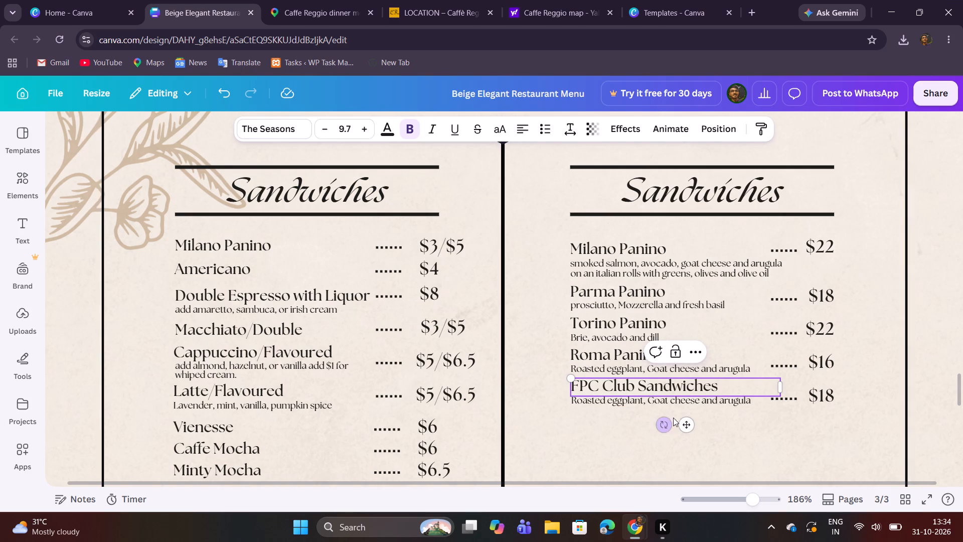
{"action": "key", "text": "BackSpace"}
{"action": "key", "text": "BackSpace"}
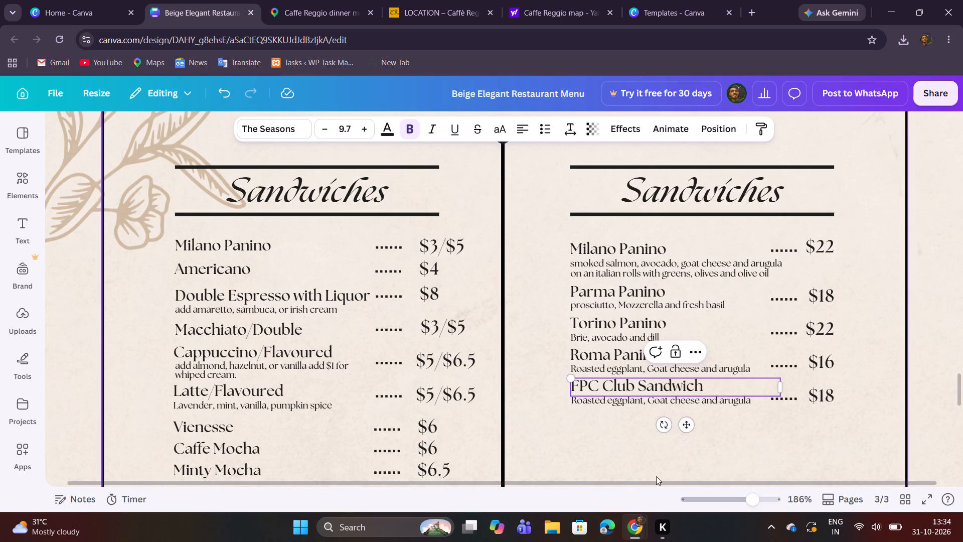
{"action": "left_click", "coordinate": [660, 456]}
Replace the duplicated description under FPC Club Sandwich with "Smoked Salmon,", following the wording in the menu photo.
{"action": "scroll", "coordinate": [688, 437], "scroll_direction": "down", "scroll_amount": 1}
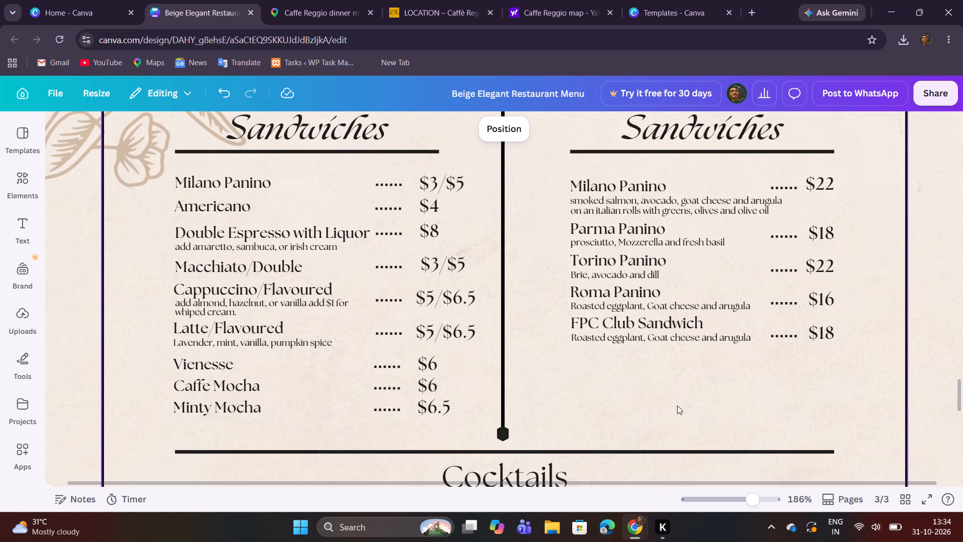
{"action": "scroll", "coordinate": [677, 405], "scroll_direction": "down", "scroll_amount": 1}
{"action": "scroll", "coordinate": [674, 409], "scroll_direction": "up", "scroll_amount": 1}
{"action": "scroll", "coordinate": [680, 415], "scroll_direction": "down", "scroll_amount": 2}
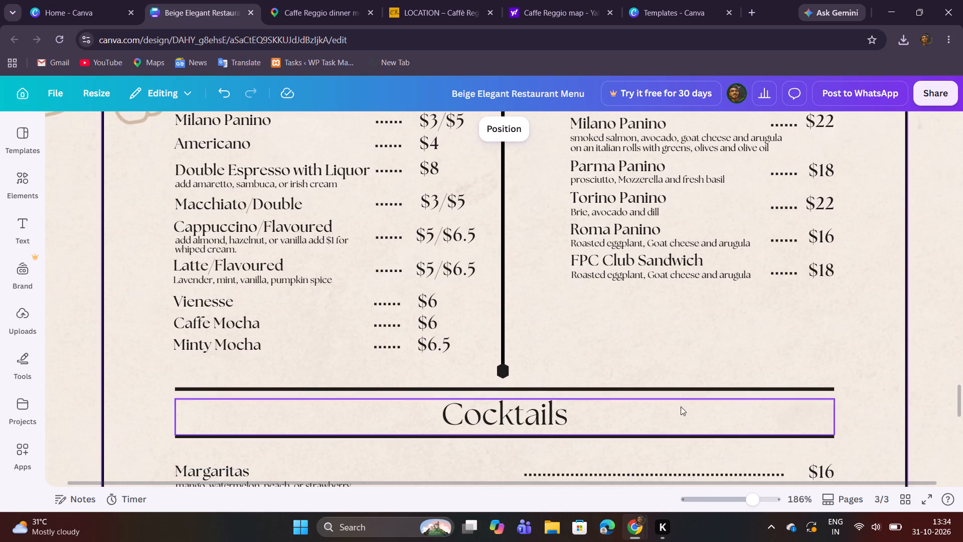
{"action": "scroll", "coordinate": [687, 373], "scroll_direction": "up", "scroll_amount": 1}
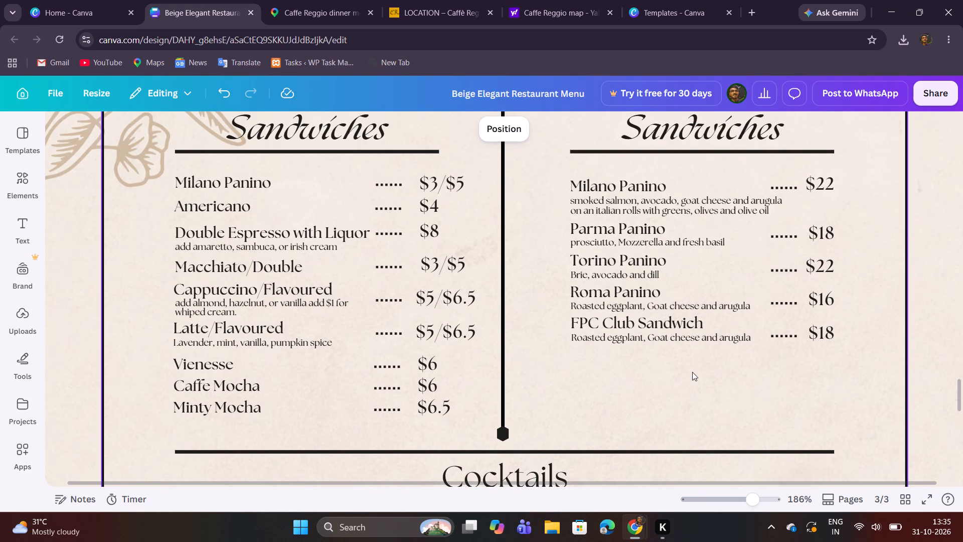
{"action": "left_click", "coordinate": [655, 319]}
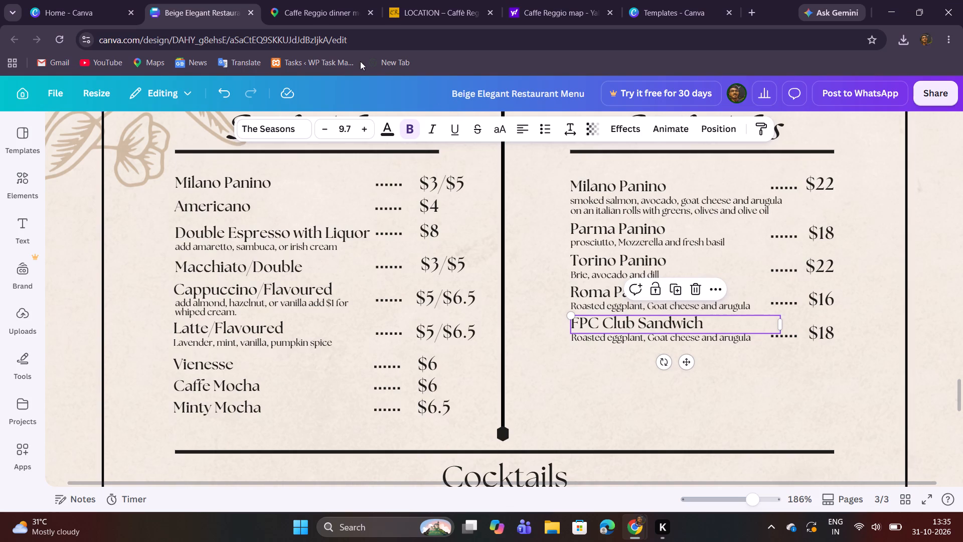
{"action": "left_click", "coordinate": [335, 20]}
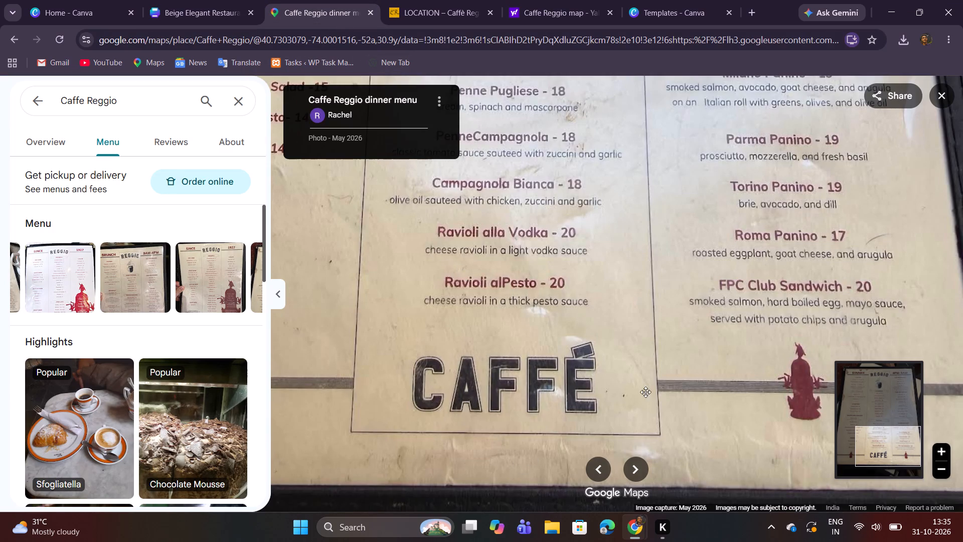
{"action": "left_click_drag", "start_coordinate": [660, 371], "coordinate": [624, 372]}
{"action": "left_click", "coordinate": [196, 15]}
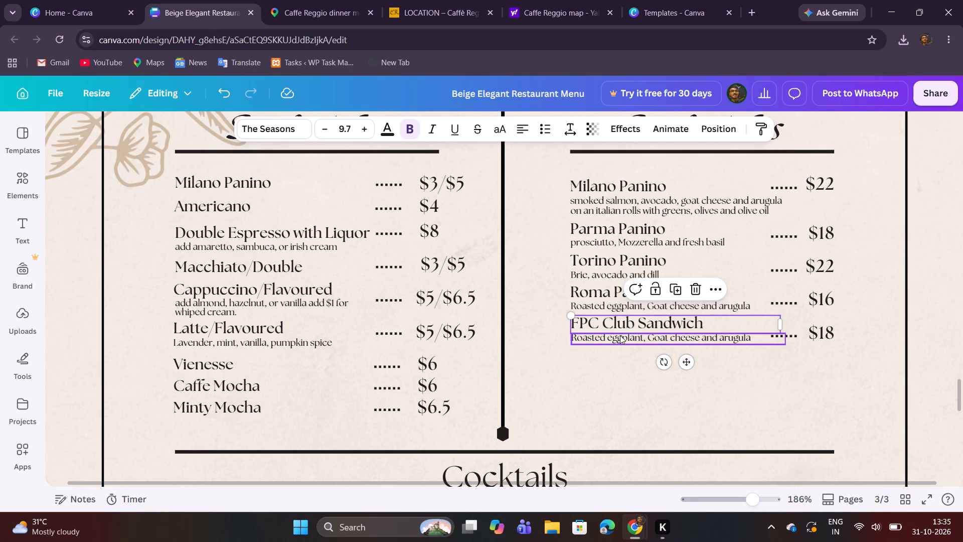
{"action": "double_click", "coordinate": [620, 335]}
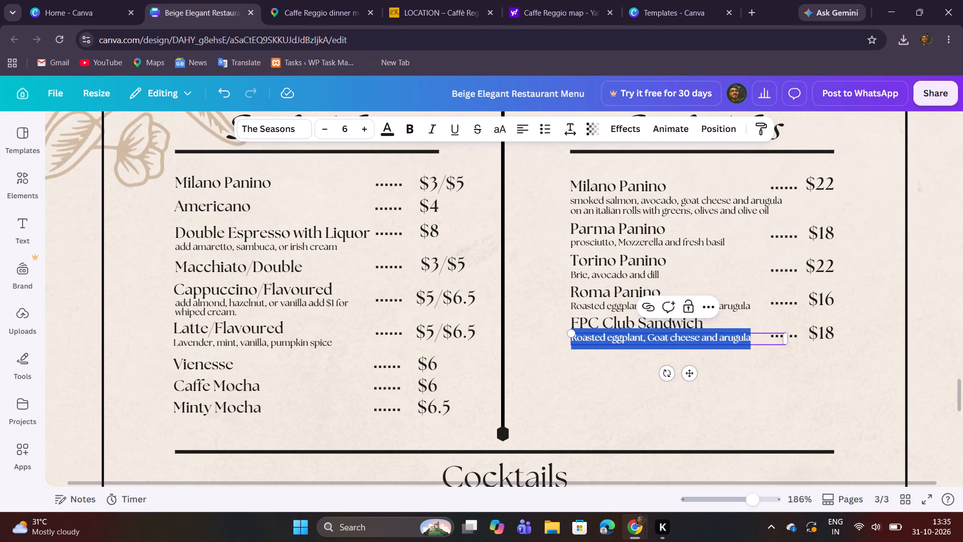
{"action": "type", "text": "Smoked Salmon"}
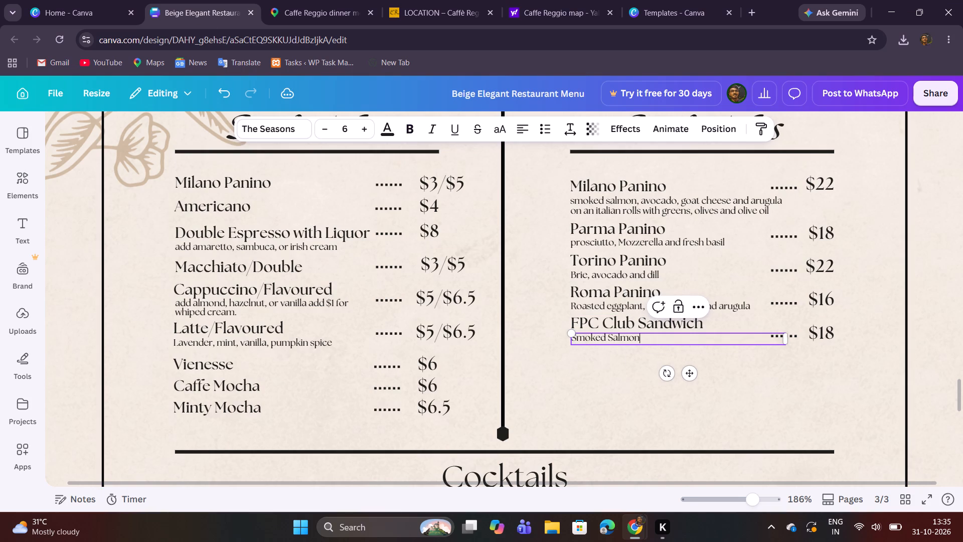
{"action": "key", "text": "comma"}
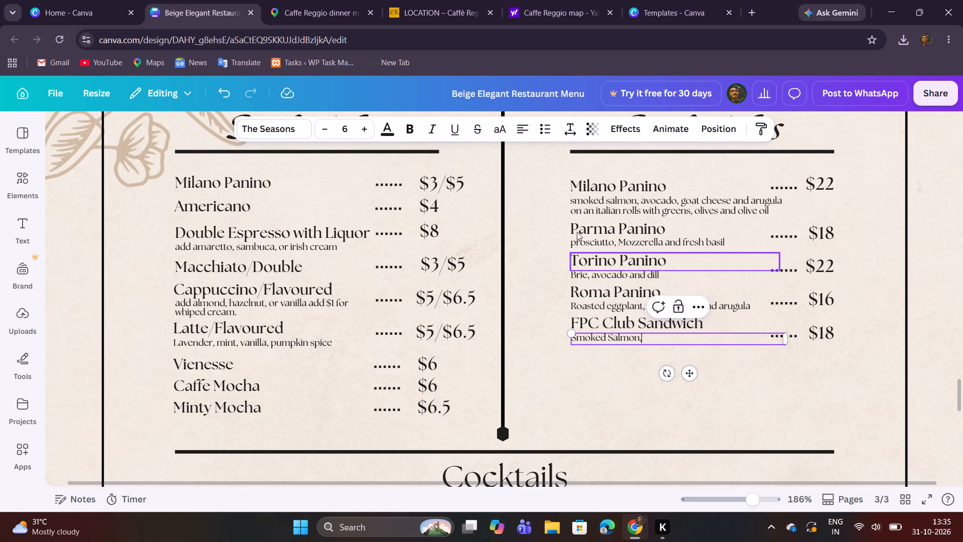
Continue the FPC Club Sandwich description with "Hard bolied egg," after checking the ingredients in the menu photo.
{"action": "left_click", "coordinate": [338, 2]}
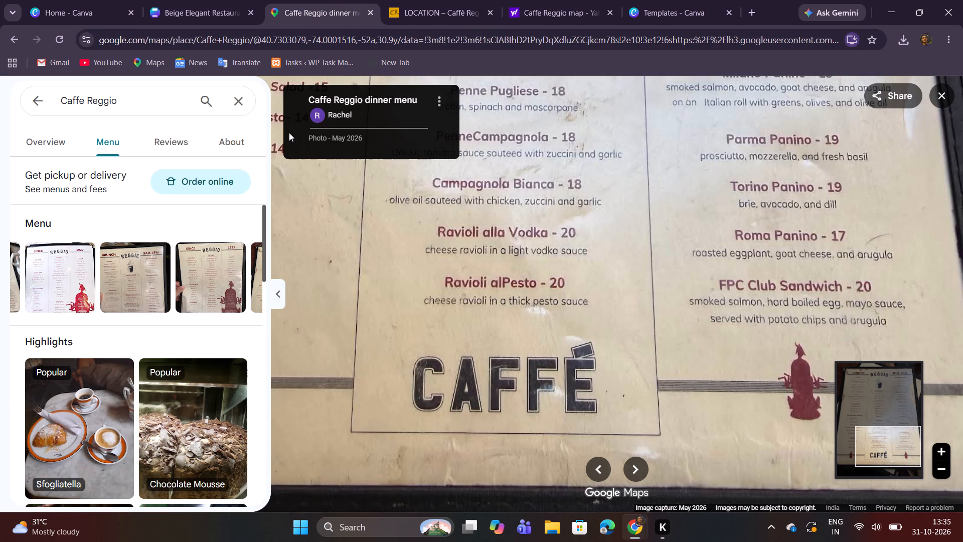
{"action": "left_click", "coordinate": [185, 0]}
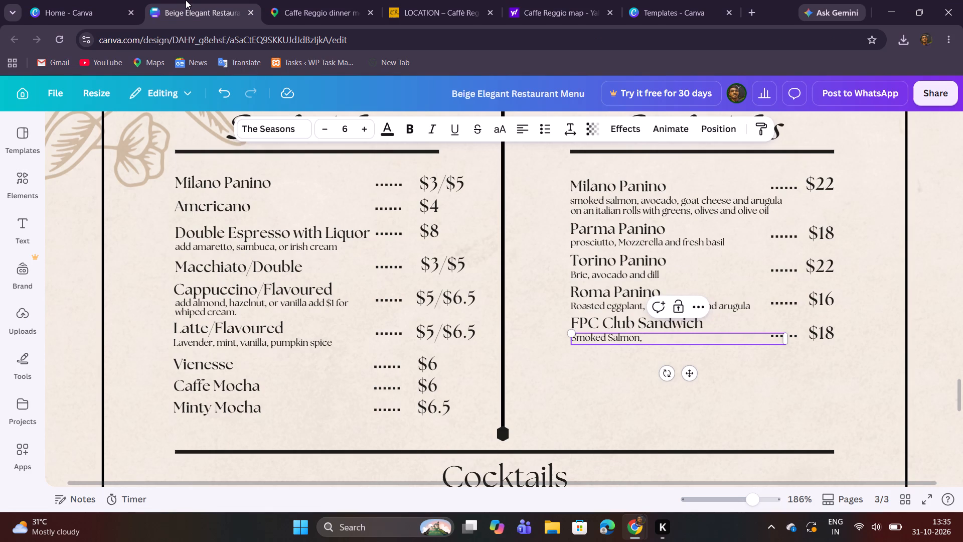
{"action": "key", "text": "space"}
{"action": "type", "text": "Hard"}
{"action": "key", "text": "space"}
{"action": "type", "text": "bolied"}
{"action": "key", "text": "space"}
{"action": "type", "text": "egg"}
{"action": "key", "text": "comma"}
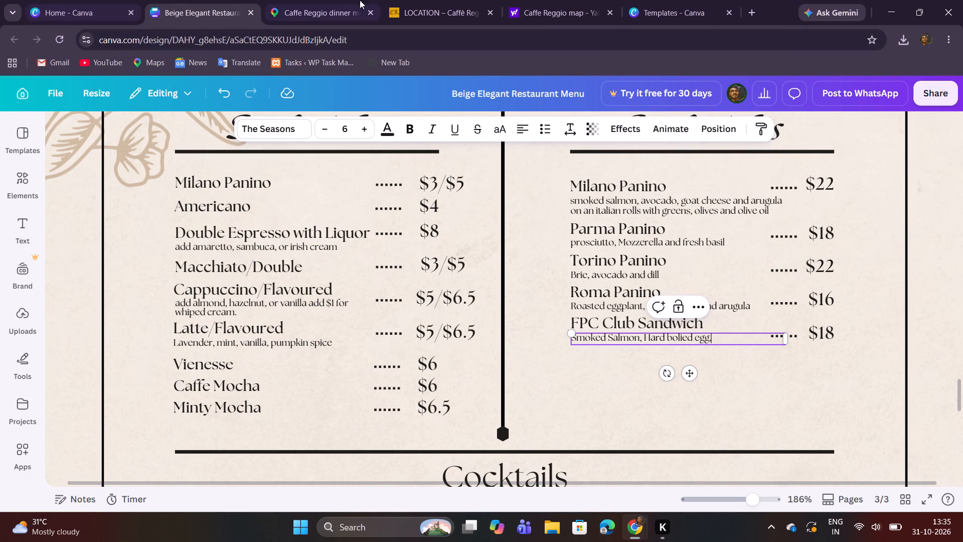
Finish the first description line under FPC Club Sandwich with "Mayo Sauce", checking it against the menu photo and correcting the spelling.
{"action": "left_click", "coordinate": [317, 0]}
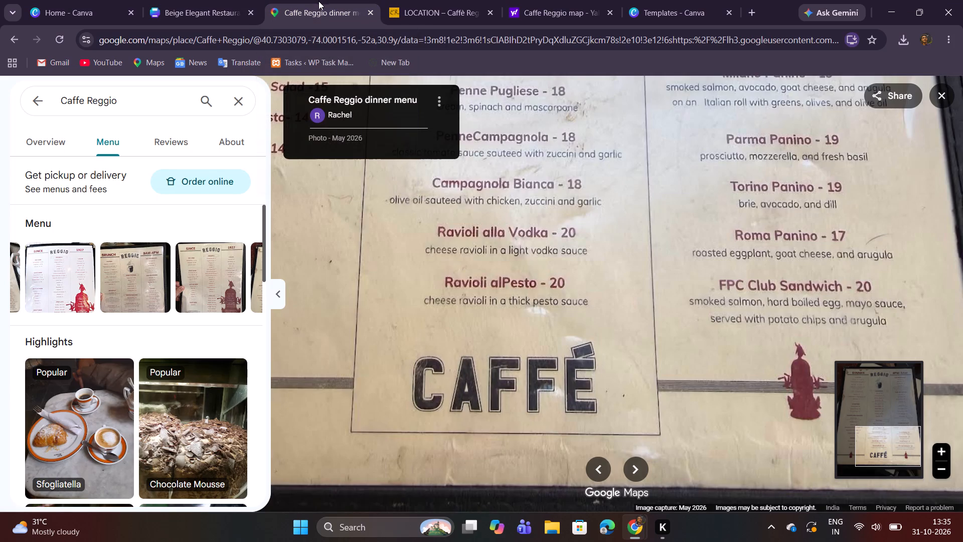
{"action": "left_click", "coordinate": [191, 0]}
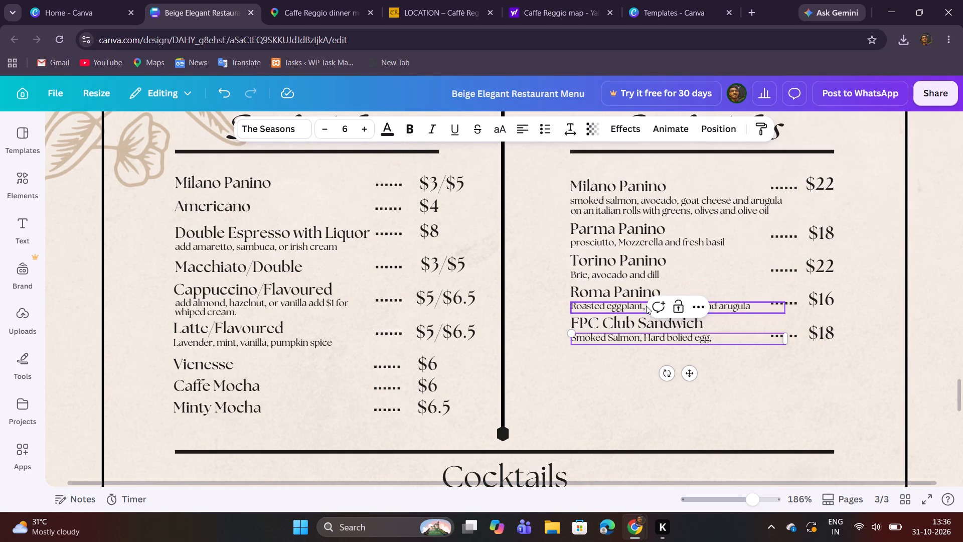
{"action": "key", "text": "space"}
{"action": "type", "text": "Ma"}
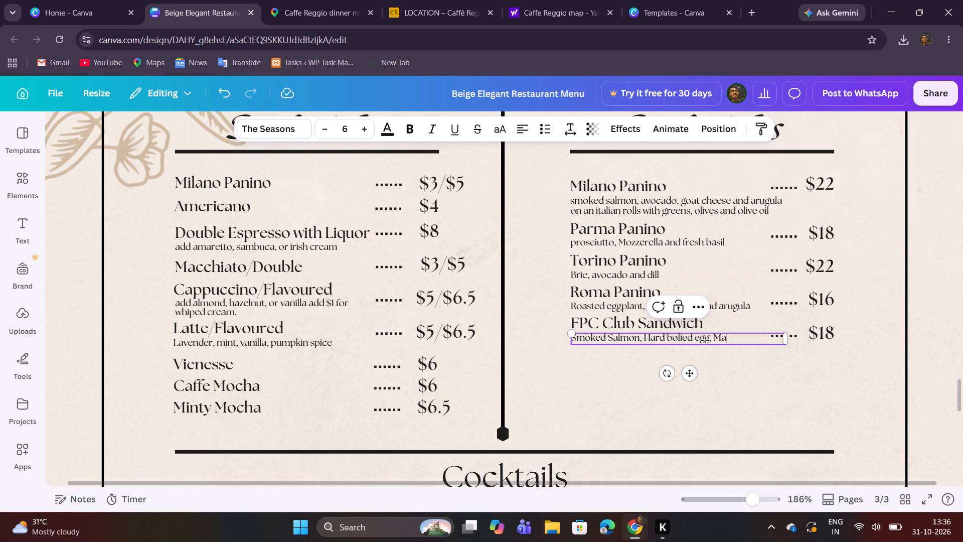
{"action": "type", "text": "yo"}
{"action": "key", "text": "space"}
{"action": "type", "text": "Sacuce"}
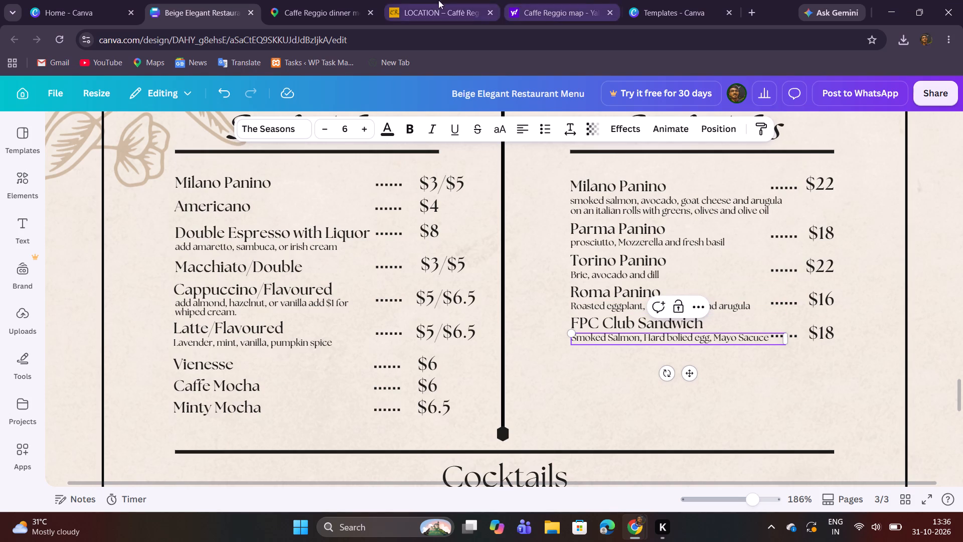
{"action": "left_click", "coordinate": [319, 0]}
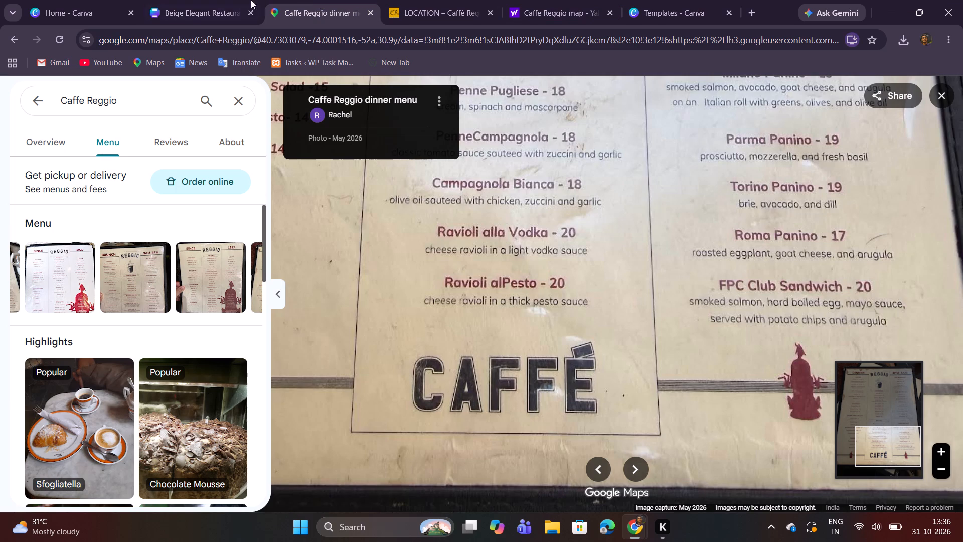
{"action": "left_click", "coordinate": [200, 0]}
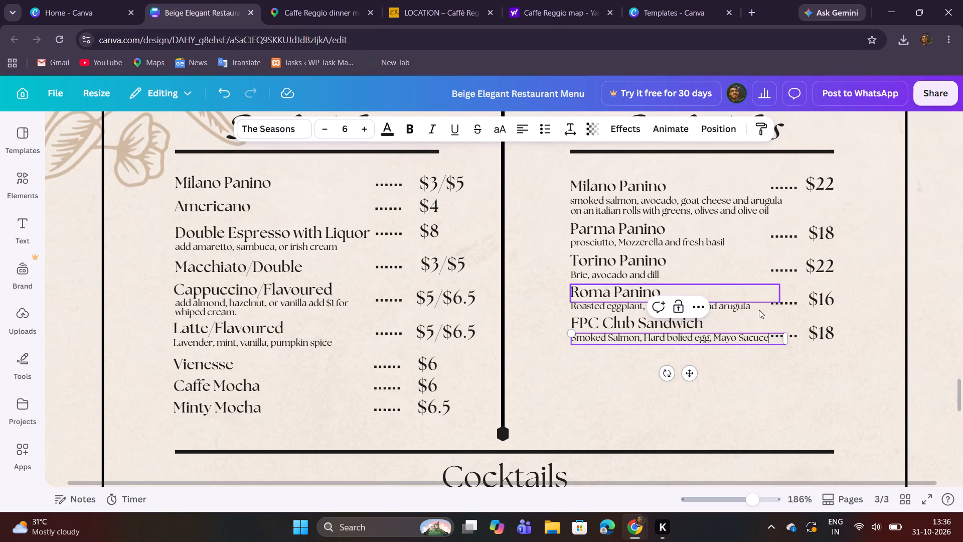
{"action": "left_click", "coordinate": [753, 338]}
{"action": "key", "text": "BackSpace"}
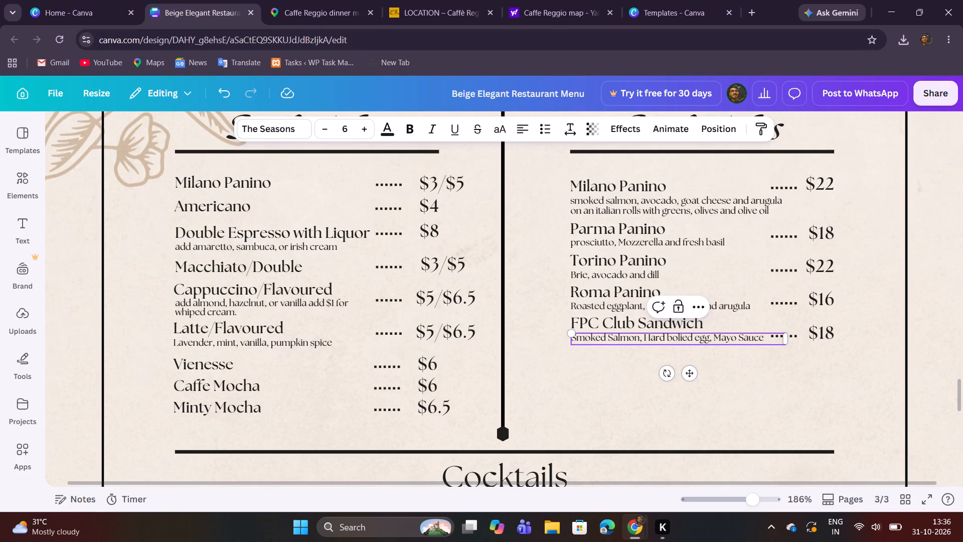
{"action": "left_click", "coordinate": [626, 400]}
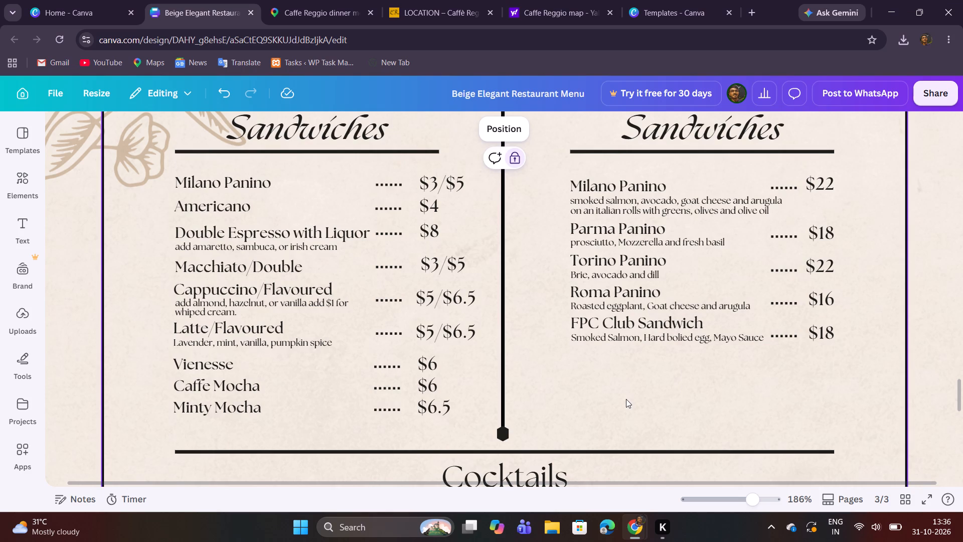
Duplicate the FPC Club Sandwich description line and align the copy directly beneath the original as a second line.
{"action": "left_click", "coordinate": [644, 340]}
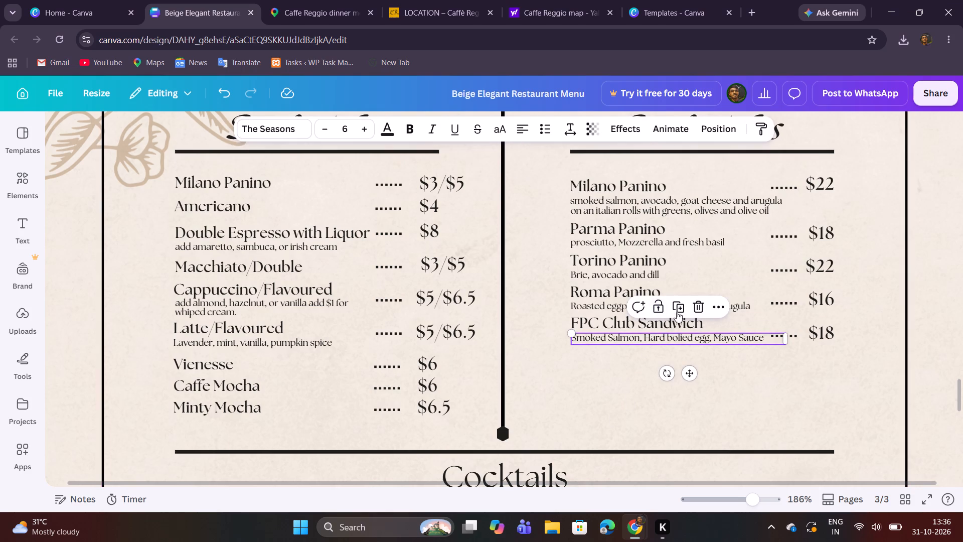
{"action": "left_click", "coordinate": [678, 307]}
{"action": "left_click_drag", "start_coordinate": [709, 391], "coordinate": [687, 386]}
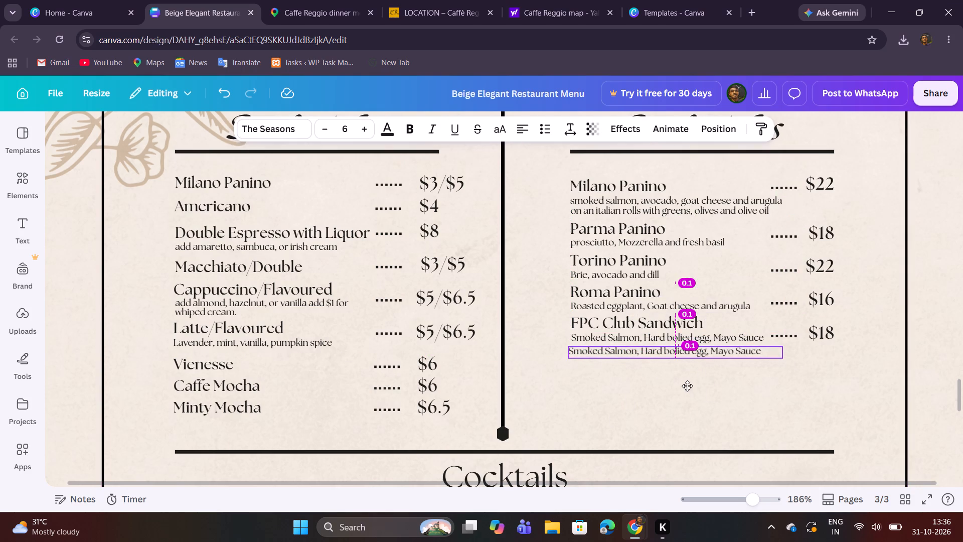
{"action": "left_click_drag", "start_coordinate": [687, 386], "coordinate": [693, 384]}
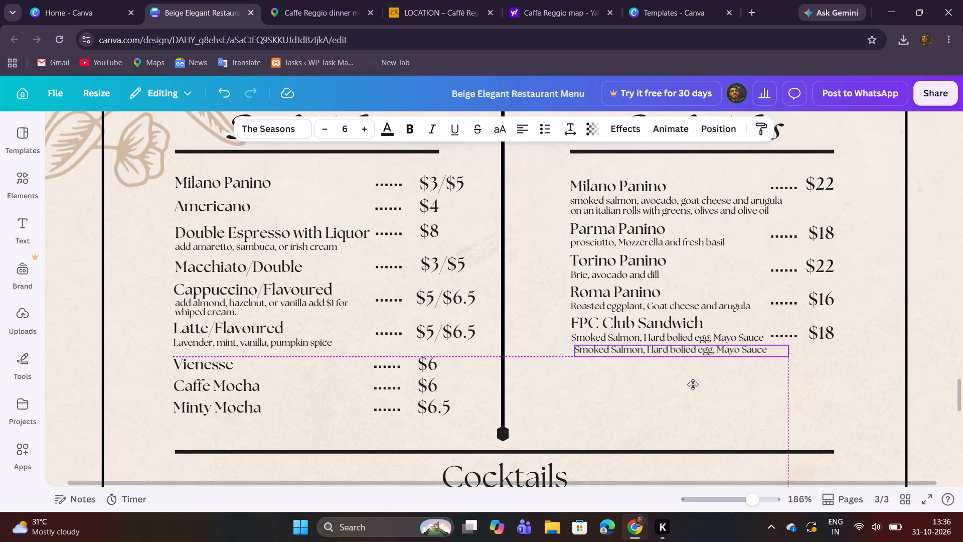
{"action": "left_click_drag", "start_coordinate": [693, 384], "coordinate": [691, 384]}
{"action": "left_click", "coordinate": [654, 421]}
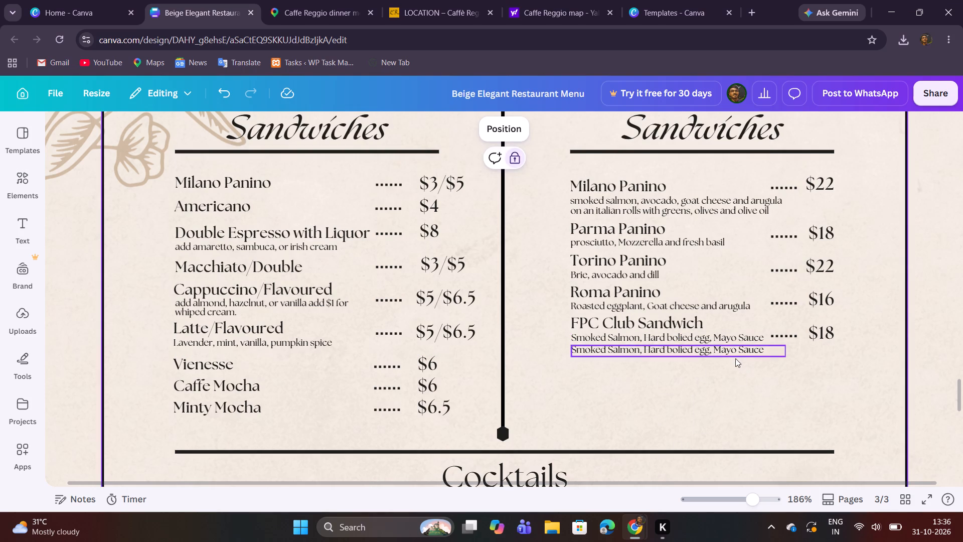
{"action": "left_click", "coordinate": [732, 353]}
{"action": "left_click", "coordinate": [684, 385]}
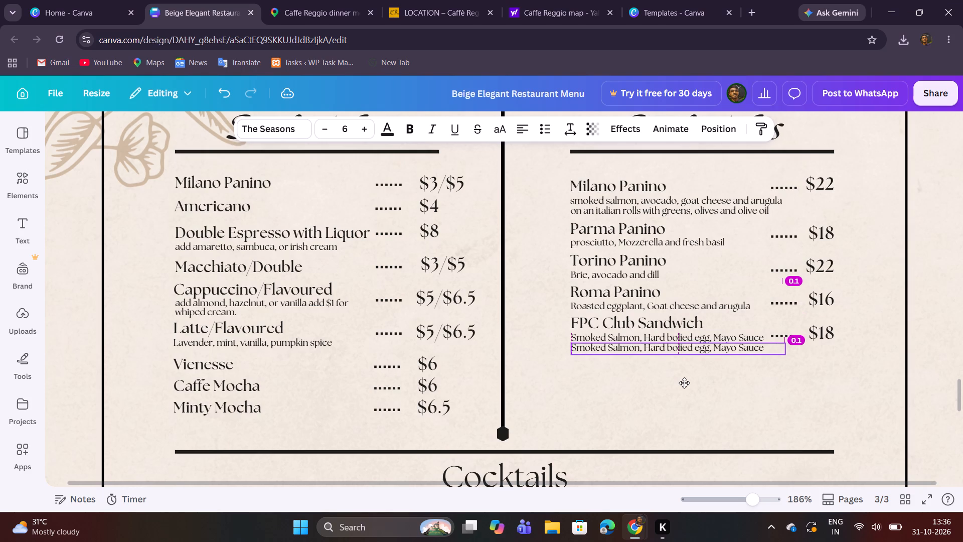
{"action": "left_click", "coordinate": [692, 414]}
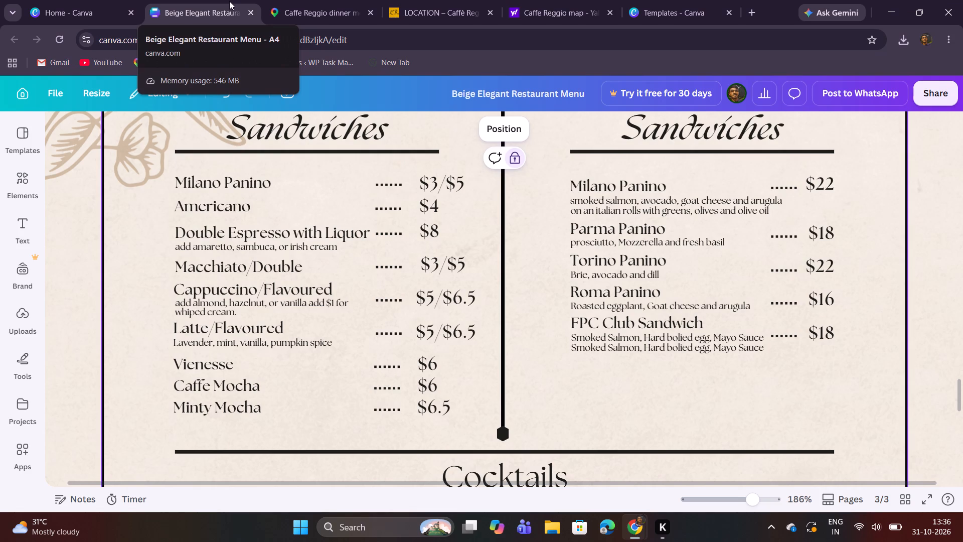
Replace the duplicated second description line with "Served with potato chips," following the wording in the menu photo.
{"action": "left_click", "coordinate": [282, 0]}
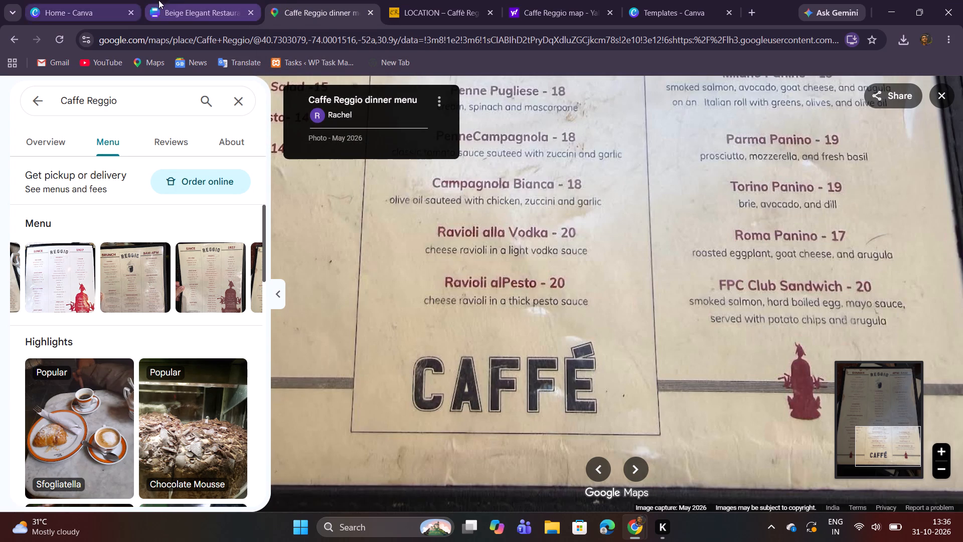
{"action": "left_click", "coordinate": [179, 0]}
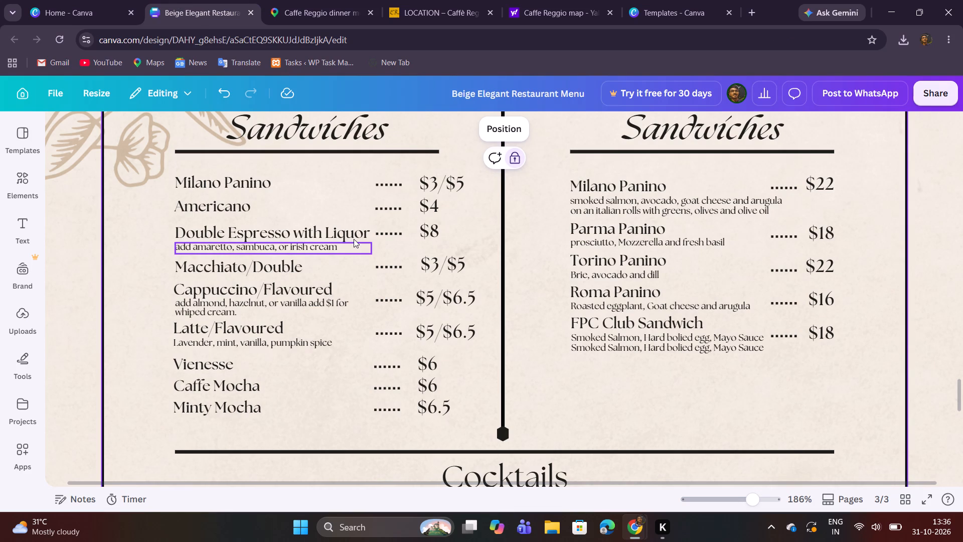
{"action": "double_click", "coordinate": [627, 351]}
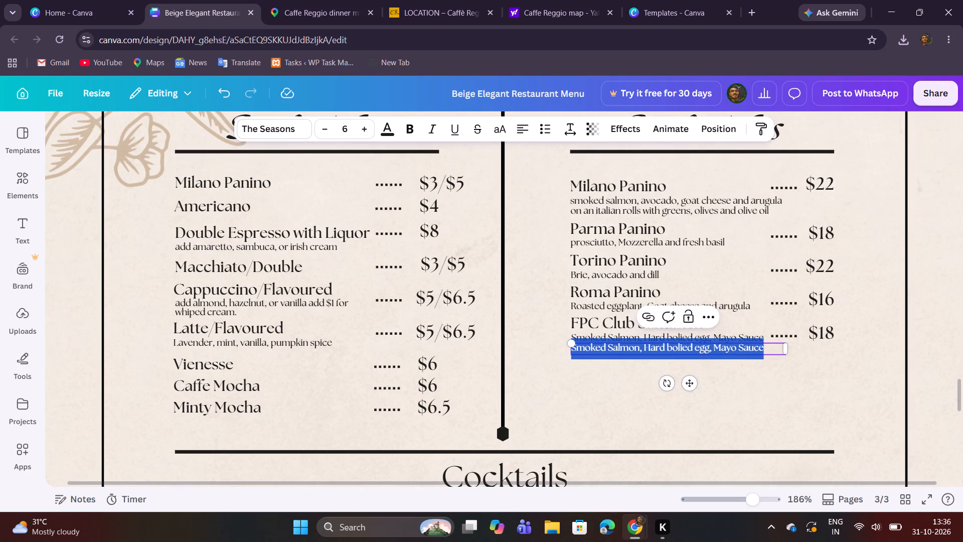
{"action": "type", "text": "Serve"}
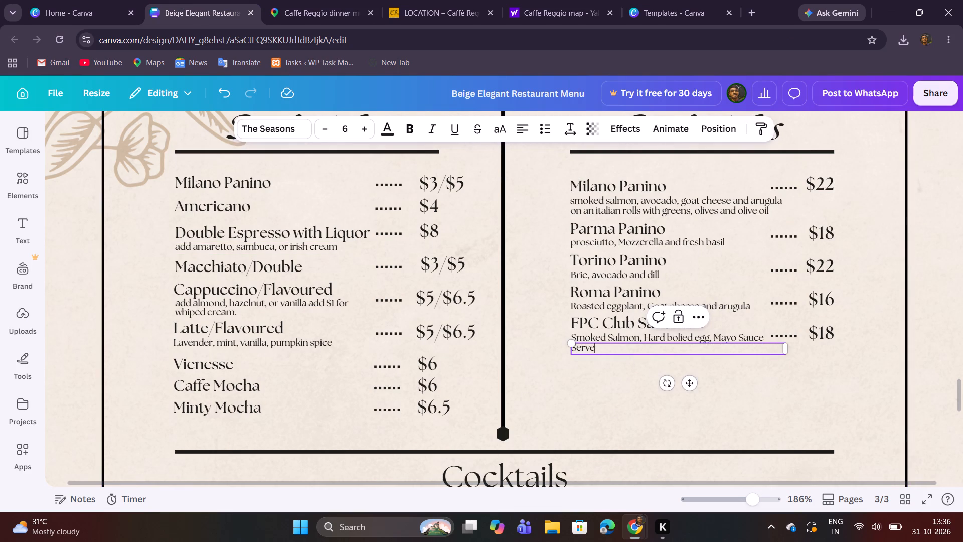
{"action": "key", "text": "d"}
{"action": "key", "text": "space"}
{"action": "type", "text": "with pot"}
{"action": "type", "text": "ato chips"}
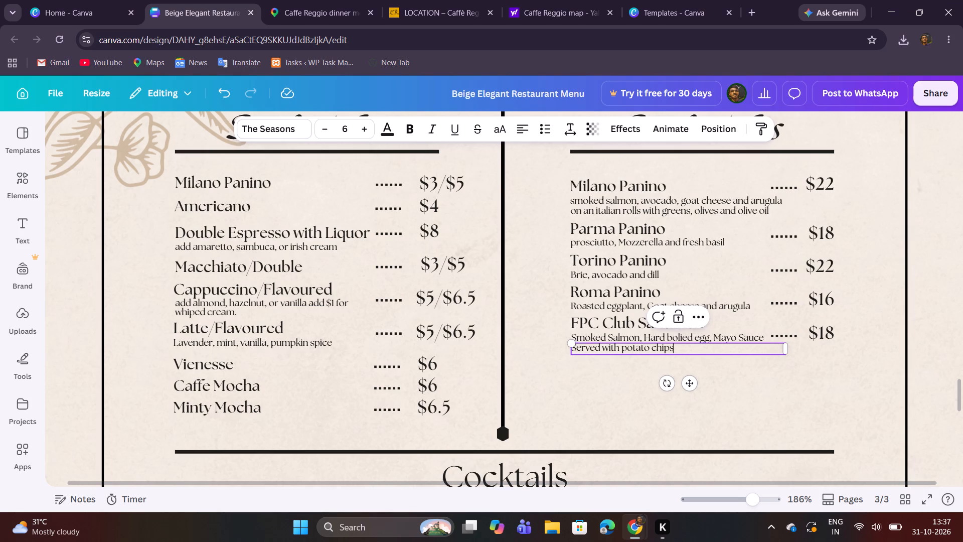
{"action": "key", "text": "comma"}
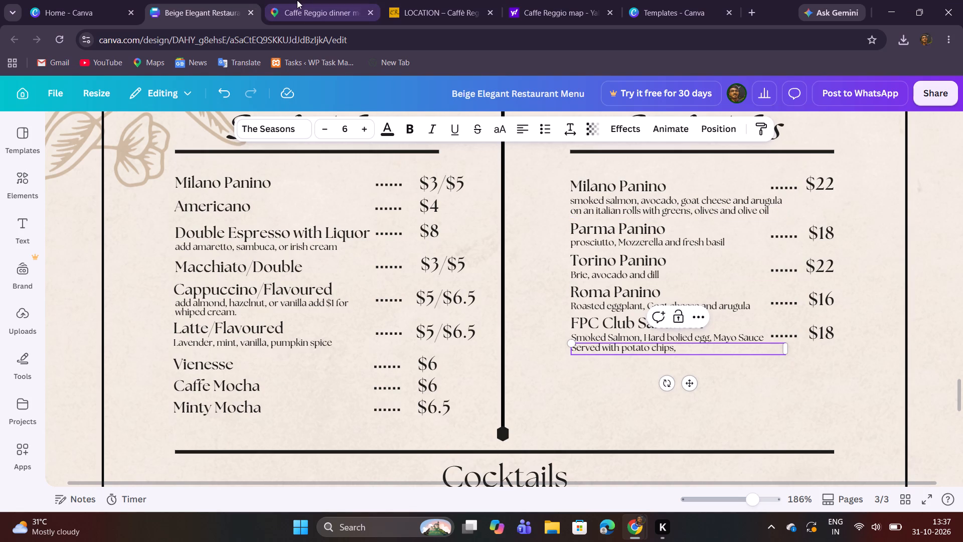
Recheck the menu photo and replace the trailing comma in the second description line with "and arugula".
{"action": "left_click", "coordinate": [297, 0]}
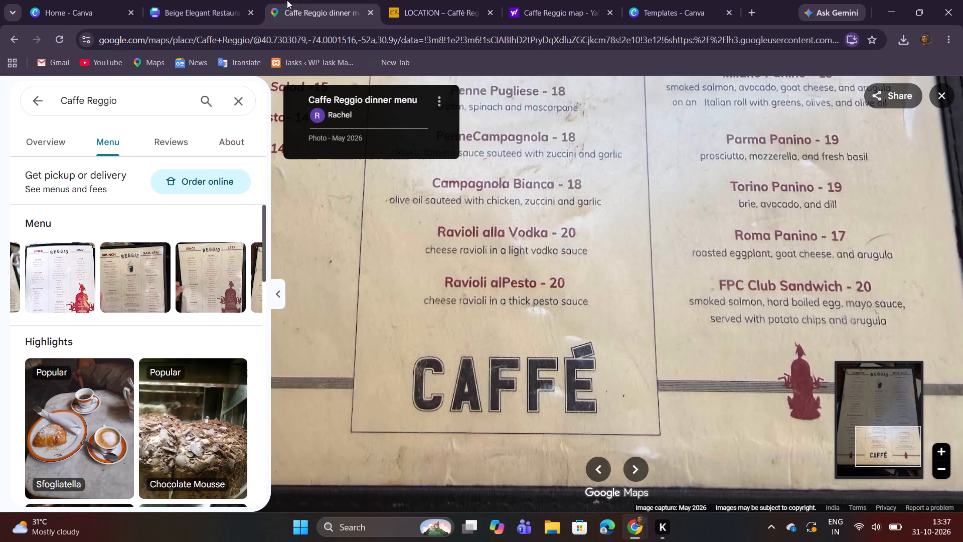
{"action": "left_click", "coordinate": [228, 0]}
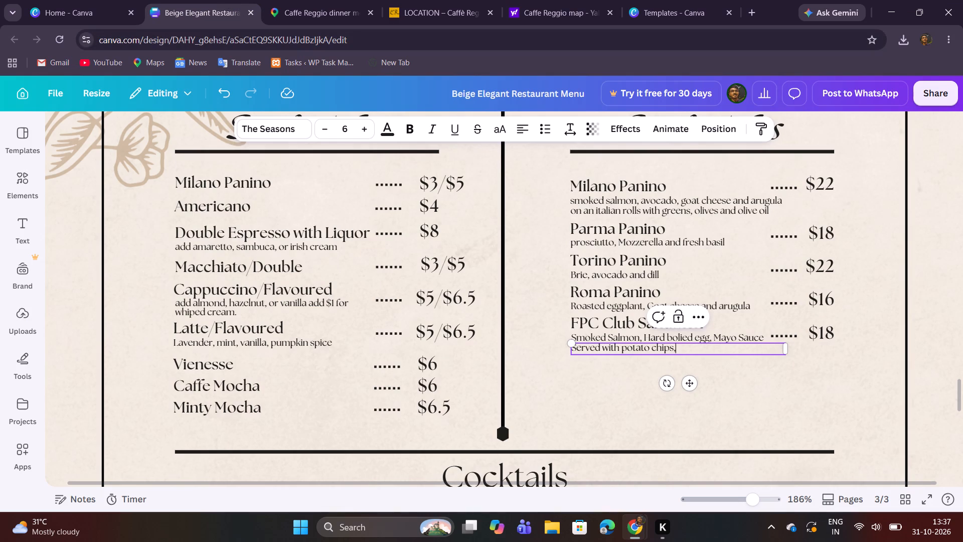
{"action": "key", "text": "BackSpace"}
{"action": "key", "text": "space"}
{"action": "type", "text": "anf"}
{"action": "key", "text": "space"}
{"action": "key", "text": "BackSpace"}
{"action": "key", "text": "BackSpace"}
{"action": "type", "text": "d arugula"}
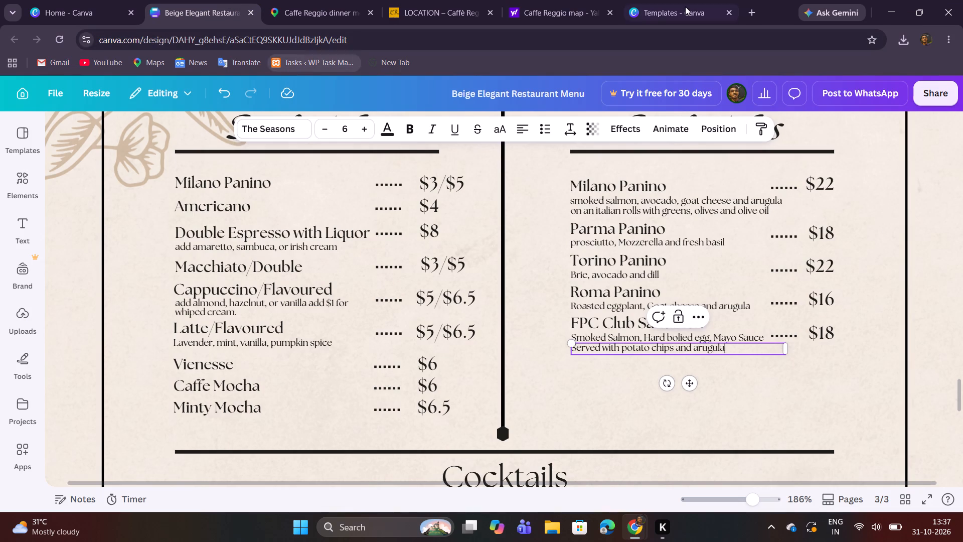
{"action": "left_click", "coordinate": [614, 387]}
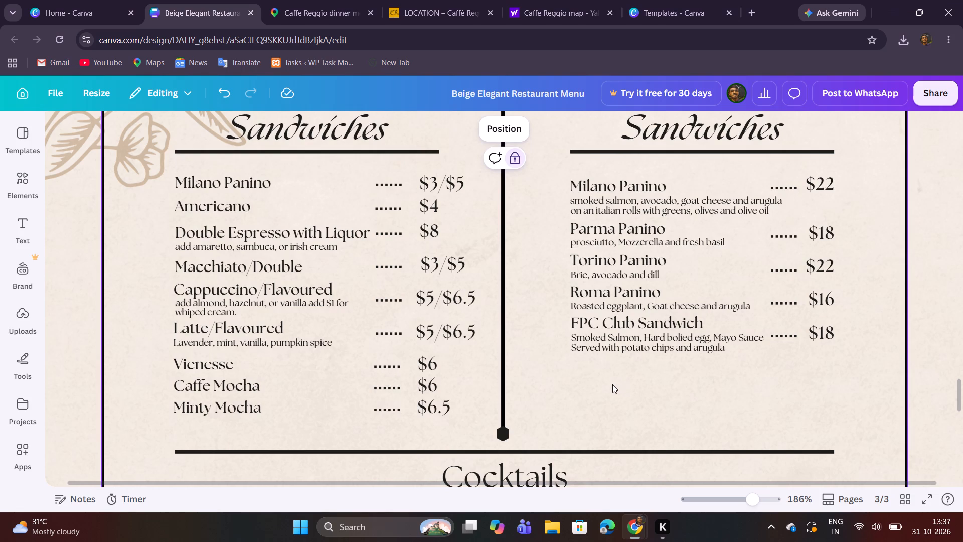
Compare the right-hand Sandwiches column with the Sandwiches section of the Caffe Reggio dinner menu photo.
{"action": "left_click", "coordinate": [298, 14]}
{"action": "left_click_drag", "start_coordinate": [546, 214], "coordinate": [543, 240]}
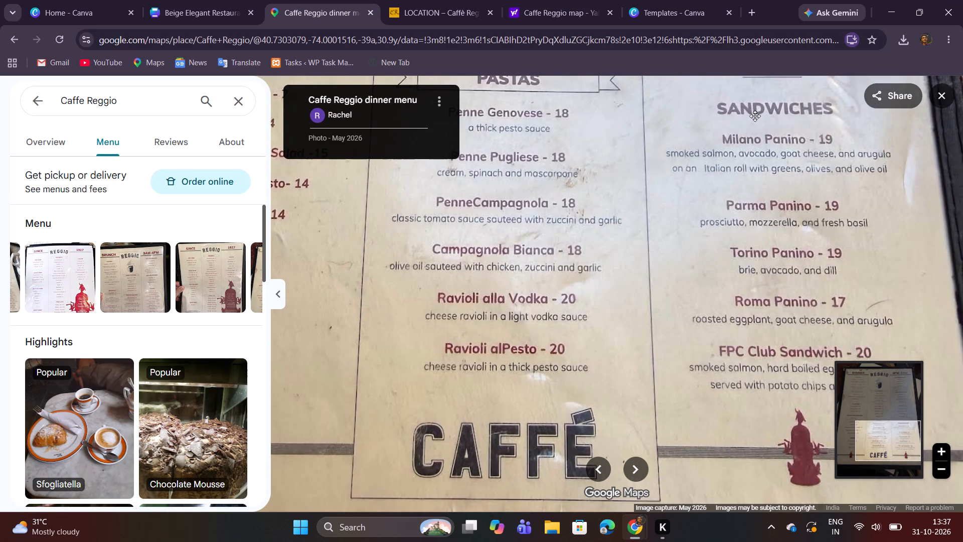
{"action": "left_click", "coordinate": [186, 14]}
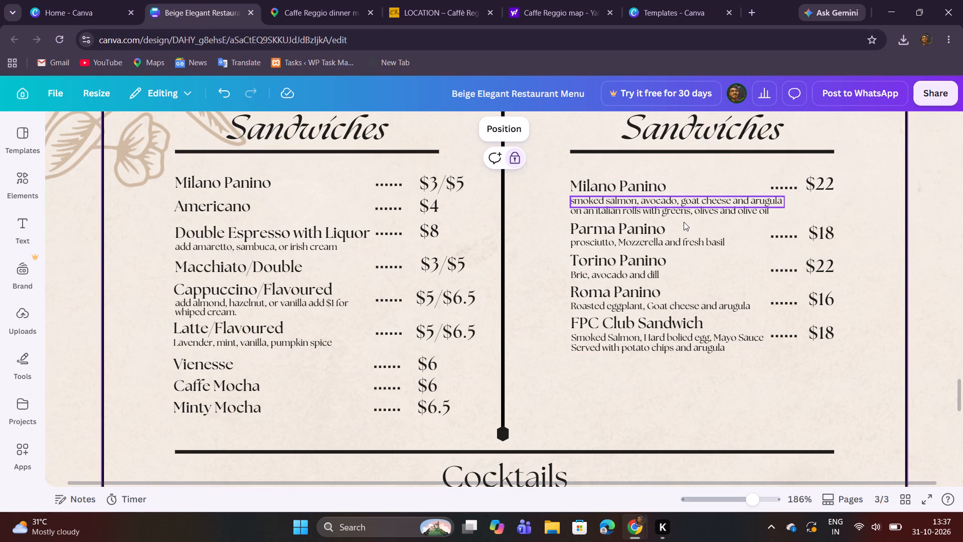
{"action": "left_click", "coordinate": [654, 394]}
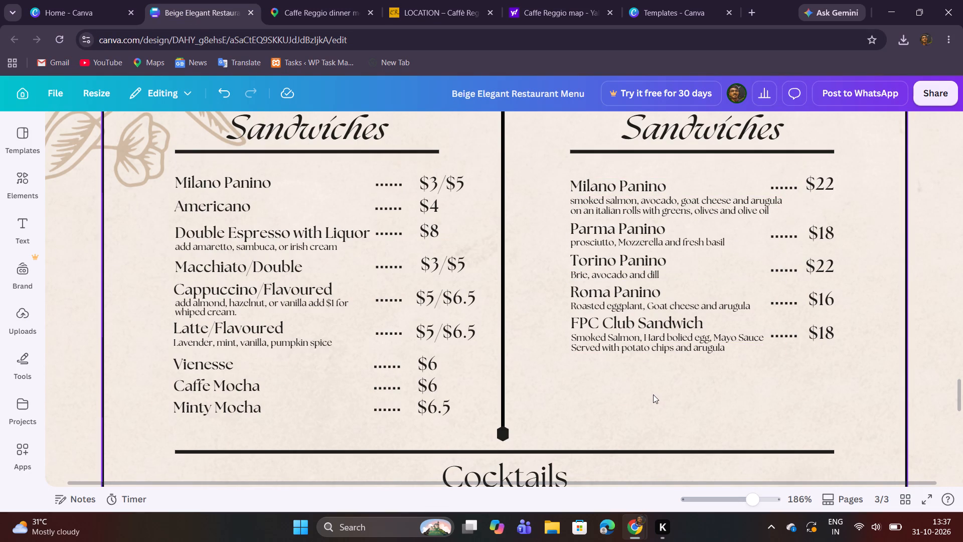
{"action": "scroll", "coordinate": [648, 388], "scroll_direction": "up", "scroll_amount": 4}
{"action": "scroll", "coordinate": [647, 387], "scroll_direction": "down", "scroll_amount": 3}
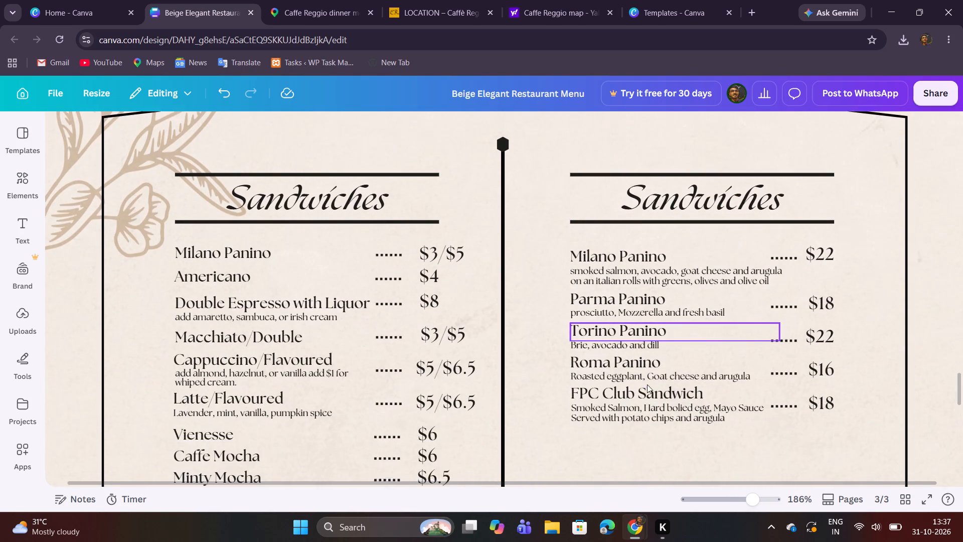
{"action": "scroll", "coordinate": [648, 383], "scroll_direction": "down", "scroll_amount": 1}
{"action": "scroll", "coordinate": [674, 344], "scroll_direction": "up", "scroll_amount": 1}
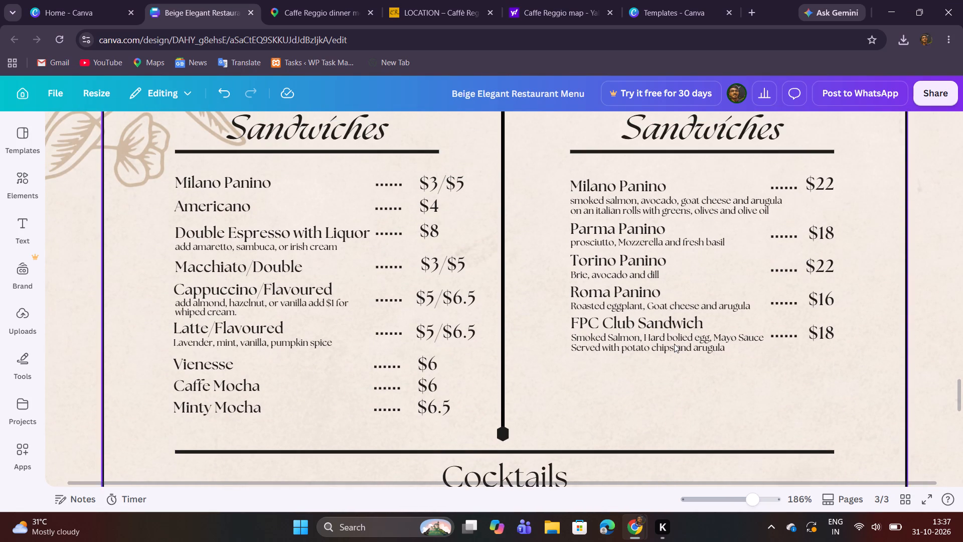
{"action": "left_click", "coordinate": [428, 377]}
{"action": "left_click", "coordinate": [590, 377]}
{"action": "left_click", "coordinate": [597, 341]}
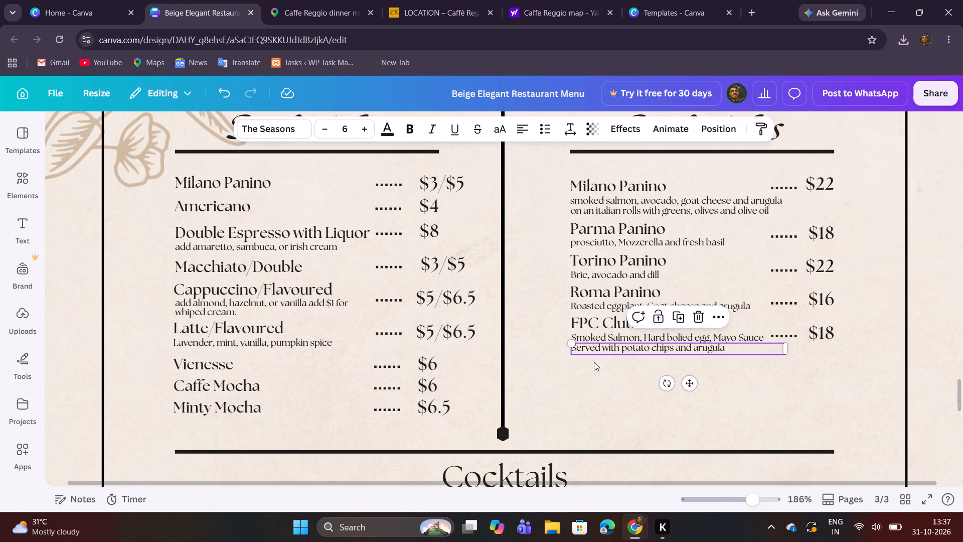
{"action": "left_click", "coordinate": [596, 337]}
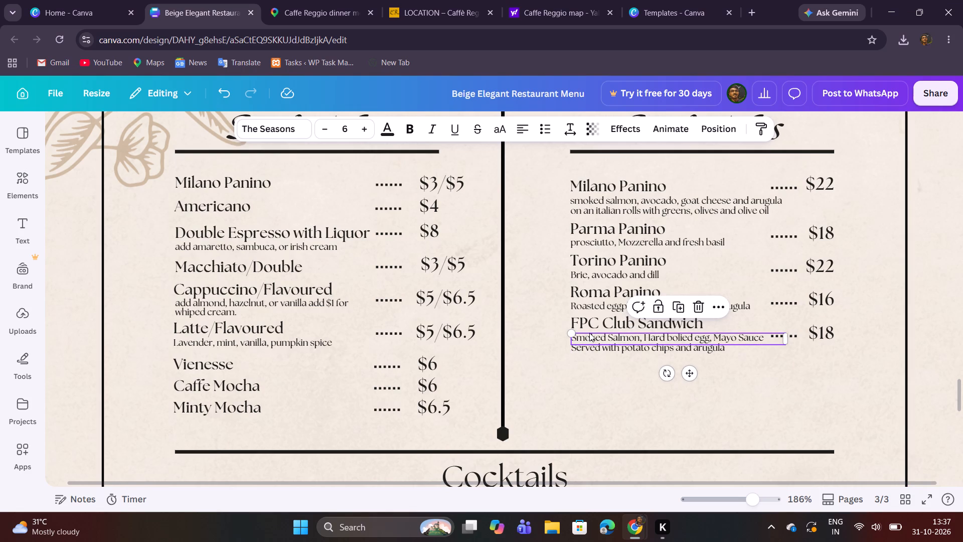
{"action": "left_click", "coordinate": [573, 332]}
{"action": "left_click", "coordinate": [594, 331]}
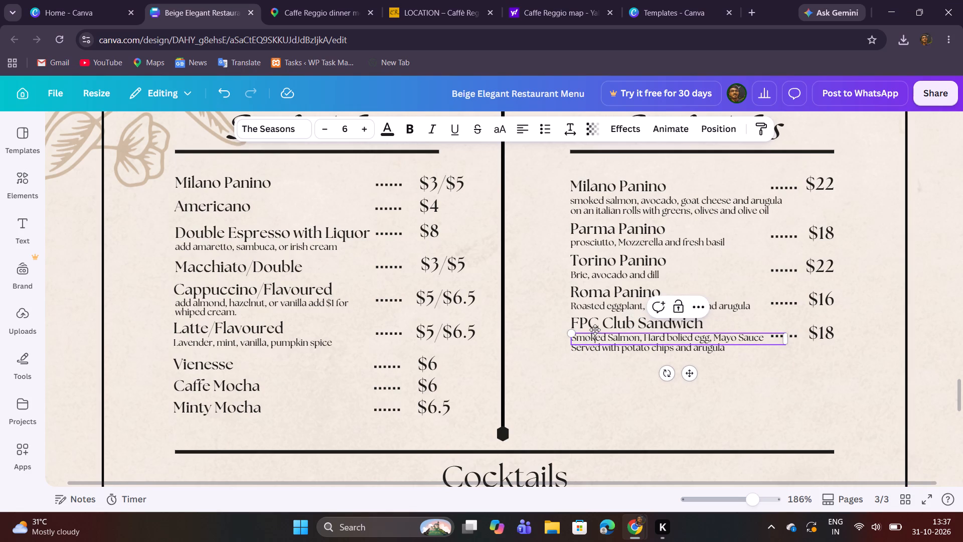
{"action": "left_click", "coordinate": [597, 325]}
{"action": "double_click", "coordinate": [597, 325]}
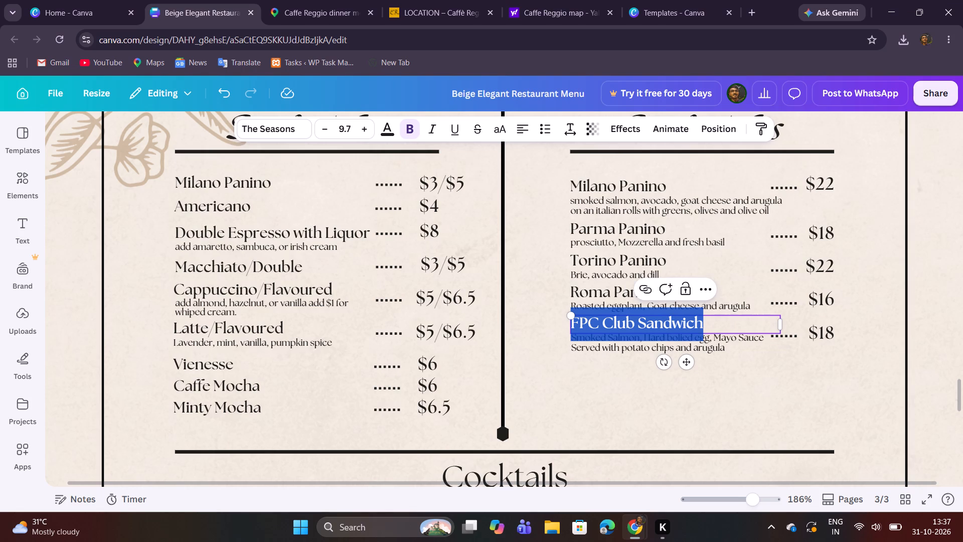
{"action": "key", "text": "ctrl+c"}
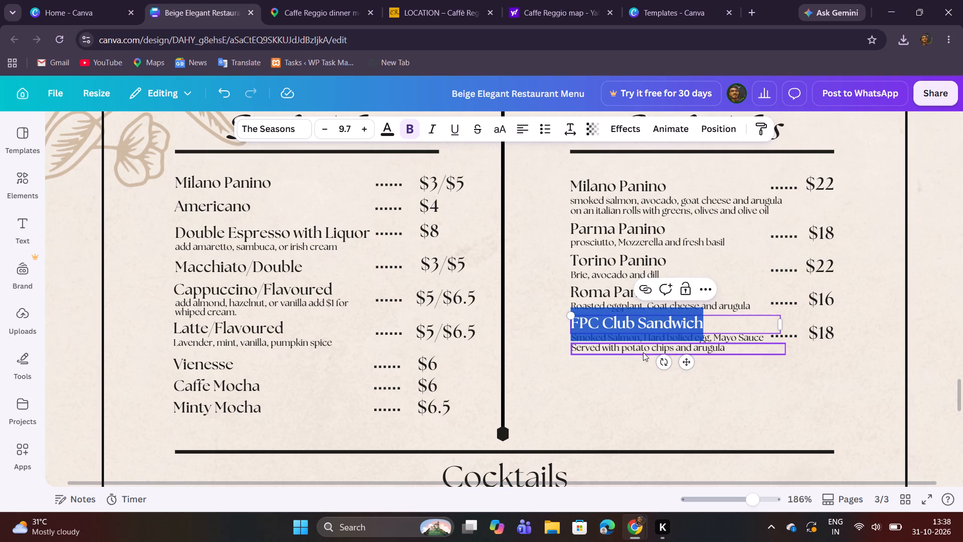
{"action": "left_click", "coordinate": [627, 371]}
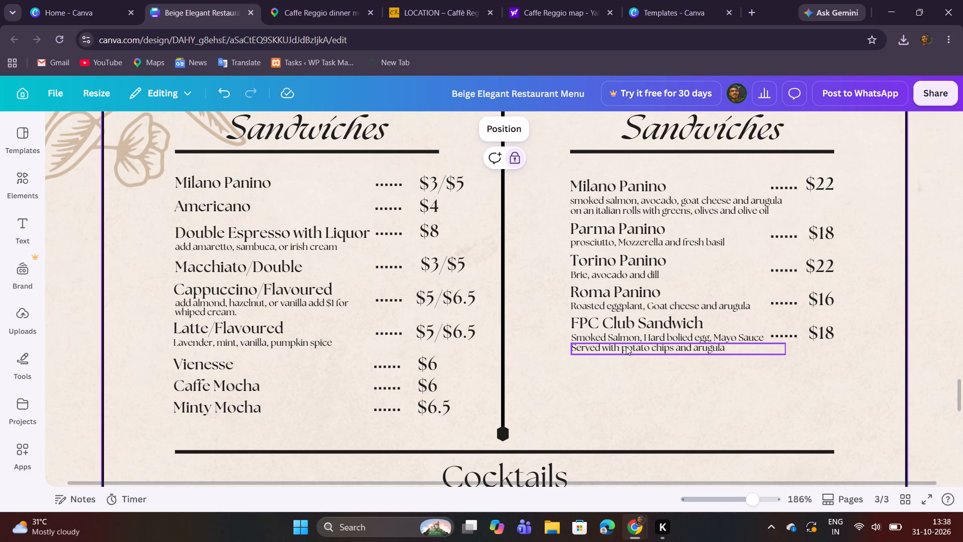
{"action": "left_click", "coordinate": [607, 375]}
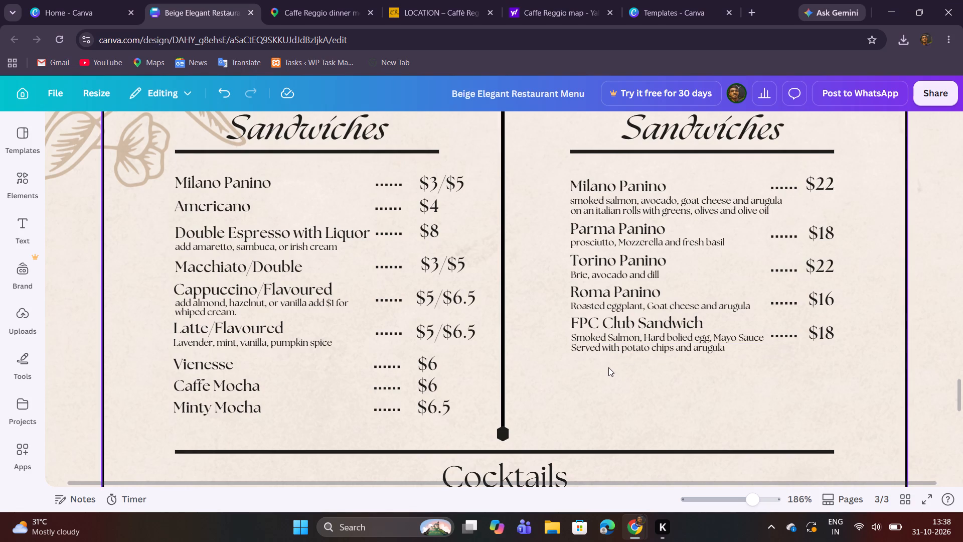
Examine the other sections of the dinner menu photo against the menu page to find content for the left-hand column.
{"action": "scroll", "coordinate": [609, 366], "scroll_direction": "up", "scroll_amount": 1}
{"action": "left_click", "coordinate": [313, 0]}
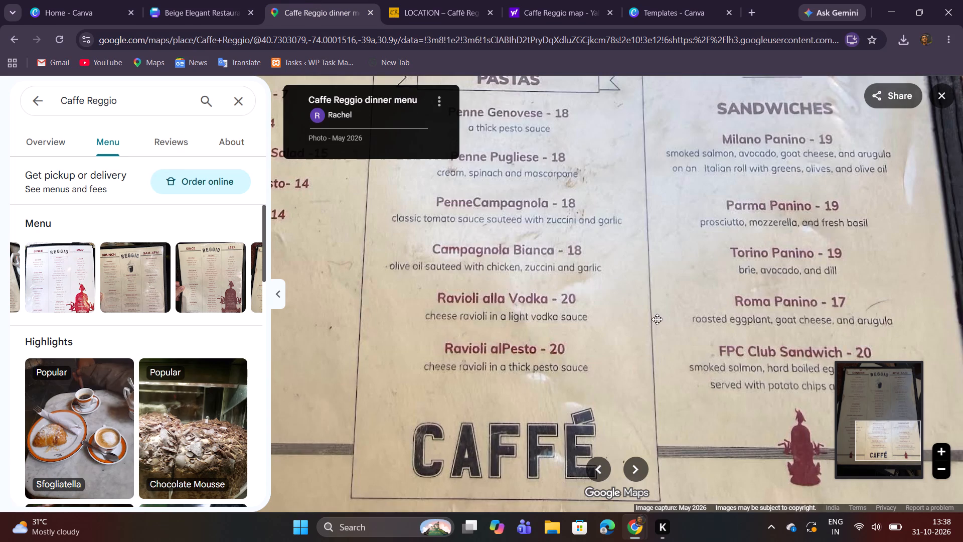
{"action": "left_click_drag", "start_coordinate": [654, 303], "coordinate": [662, 428]}
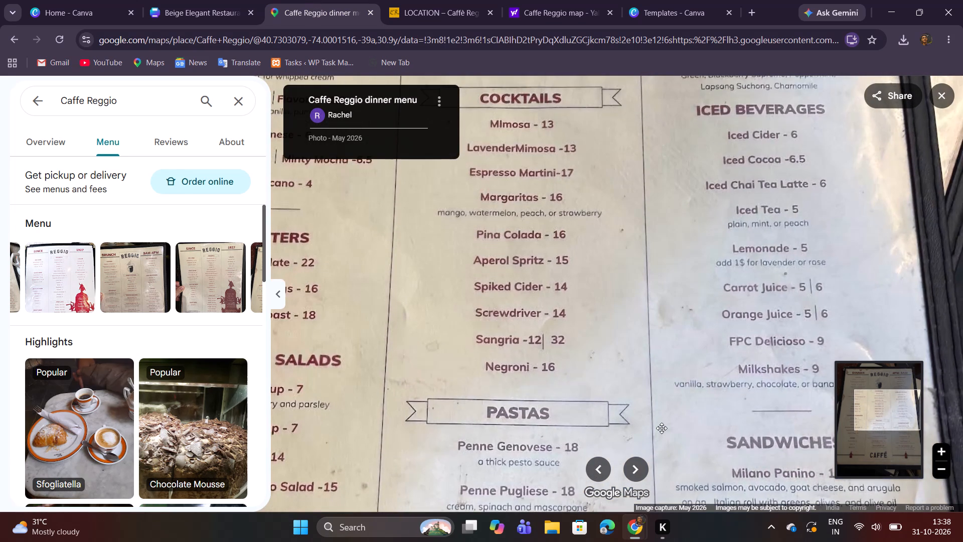
{"action": "left_click_drag", "start_coordinate": [662, 428], "coordinate": [663, 450]}
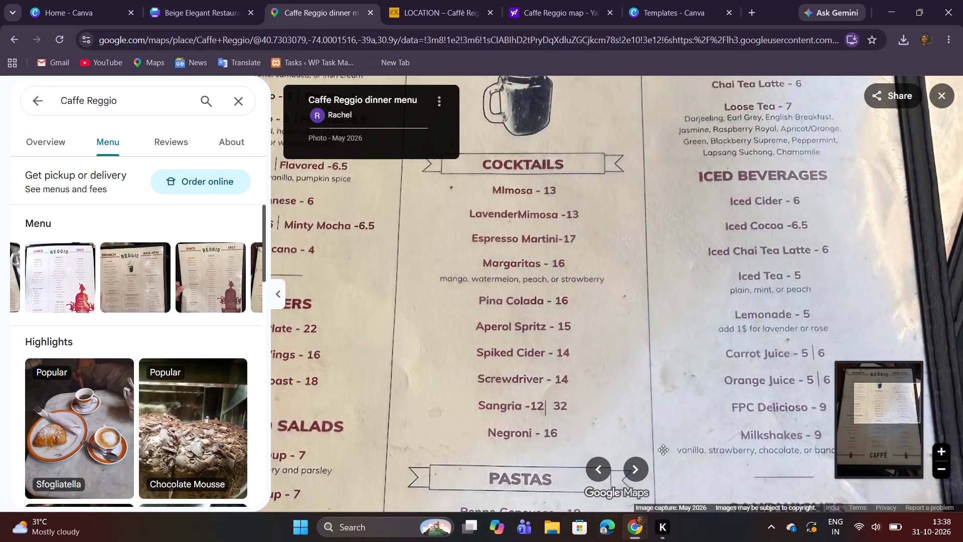
{"action": "left_click_drag", "start_coordinate": [663, 450], "coordinate": [665, 438]}
{"action": "left_click_drag", "start_coordinate": [697, 362], "coordinate": [704, 165]}
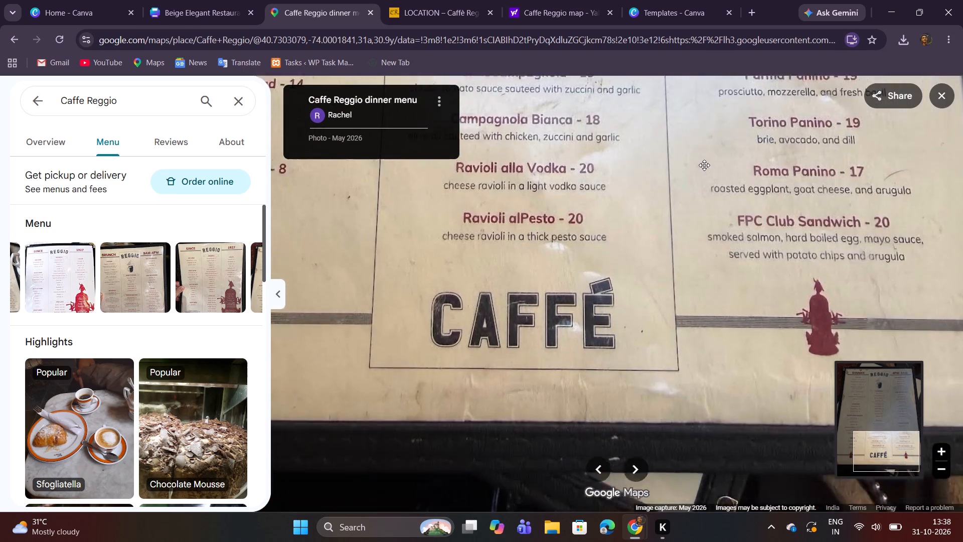
{"action": "left_click_drag", "start_coordinate": [704, 165], "coordinate": [716, 223]}
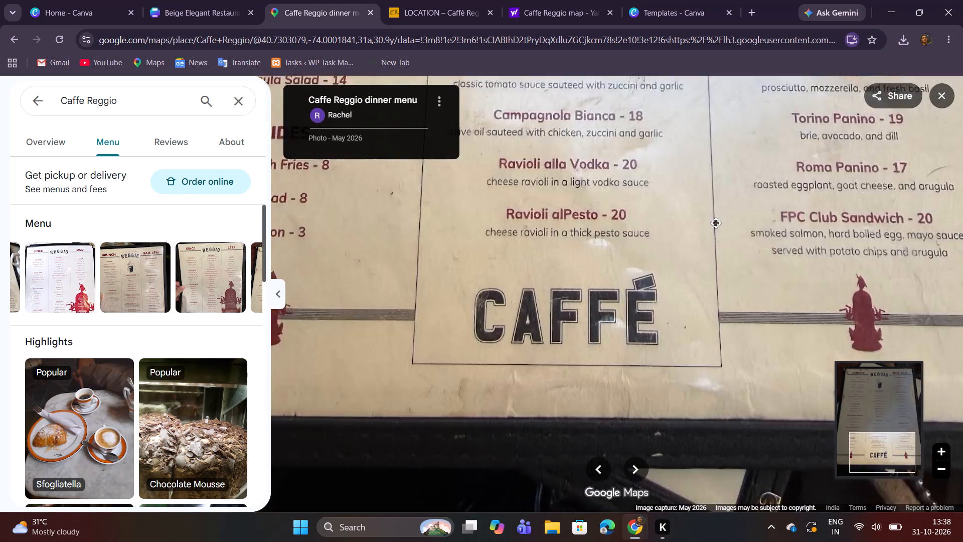
{"action": "left_click_drag", "start_coordinate": [716, 223], "coordinate": [694, 434]}
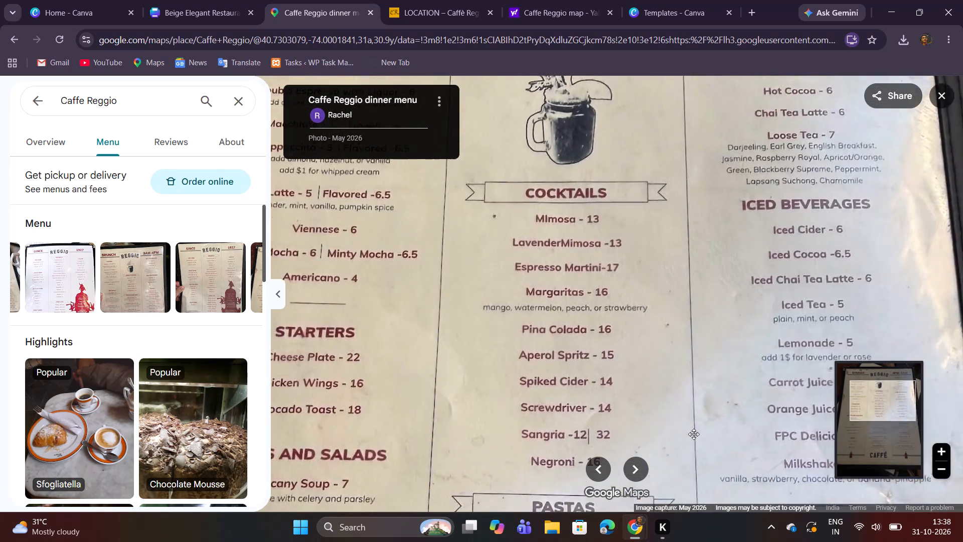
{"action": "left_click_drag", "start_coordinate": [694, 434], "coordinate": [655, 469]}
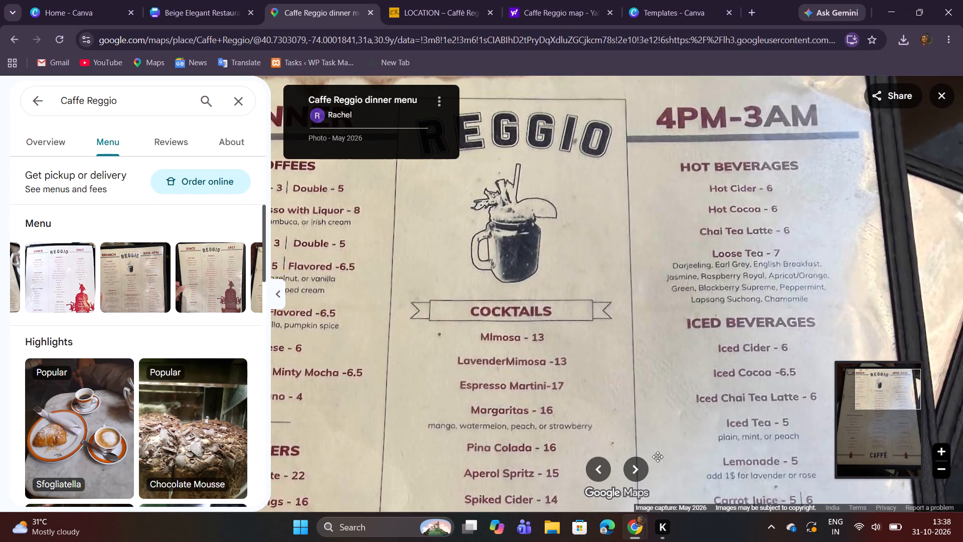
{"action": "left_click", "coordinate": [204, 9]}
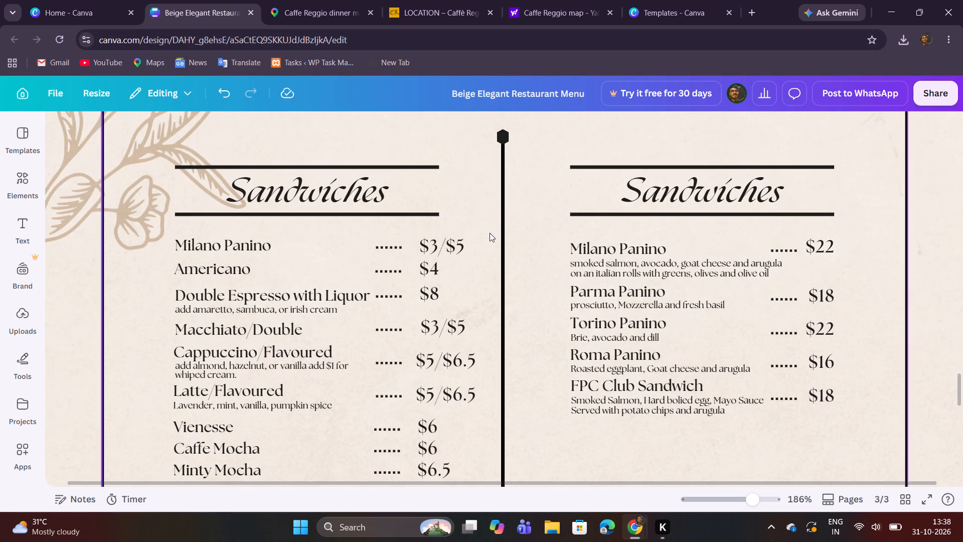
{"action": "left_click_drag", "start_coordinate": [536, 265], "coordinate": [543, 209]}
{"action": "scroll", "coordinate": [552, 249], "scroll_direction": "down", "scroll_amount": 1}
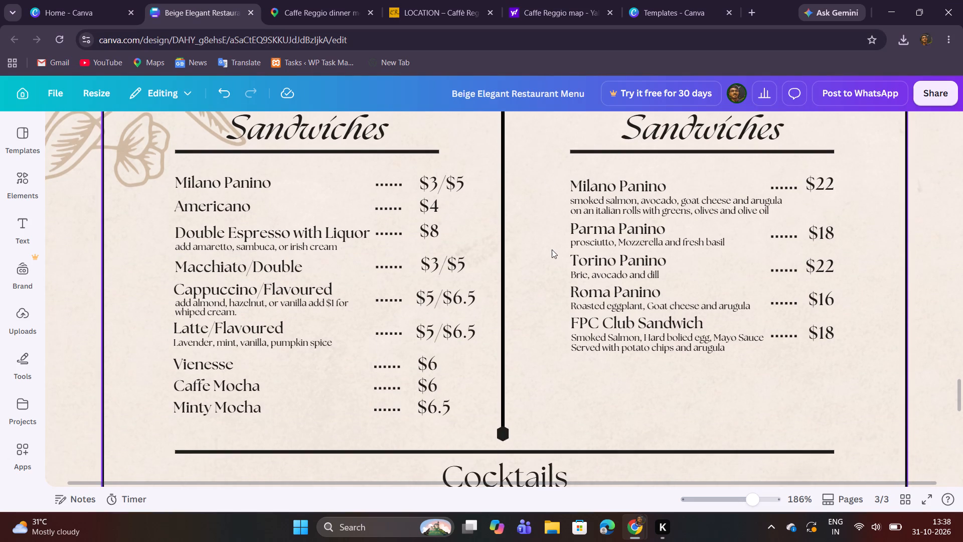
{"action": "scroll", "coordinate": [552, 249], "scroll_direction": "down", "scroll_amount": 1}
{"action": "left_click", "coordinate": [281, 0]}
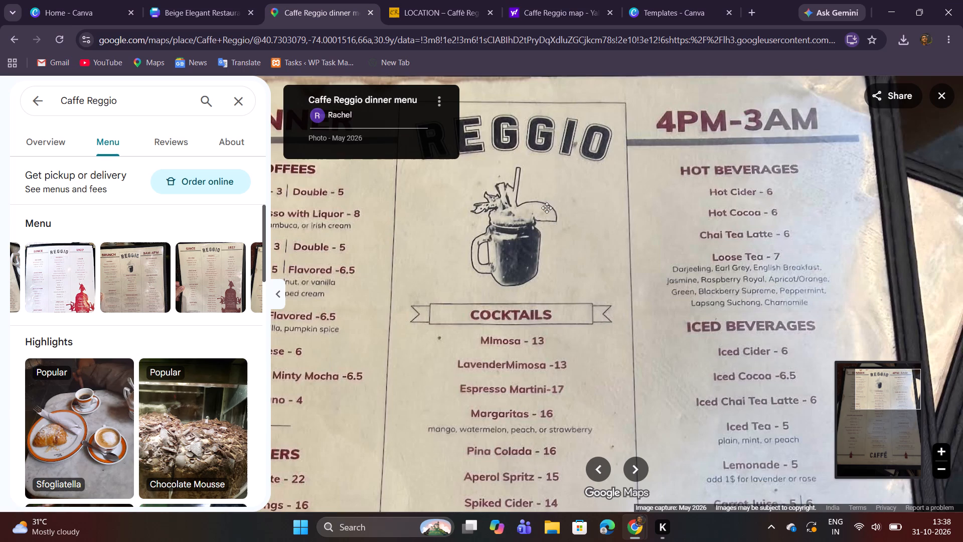
{"action": "left_click_drag", "start_coordinate": [643, 243], "coordinate": [646, 230]}
{"action": "left_click", "coordinate": [193, 0]}
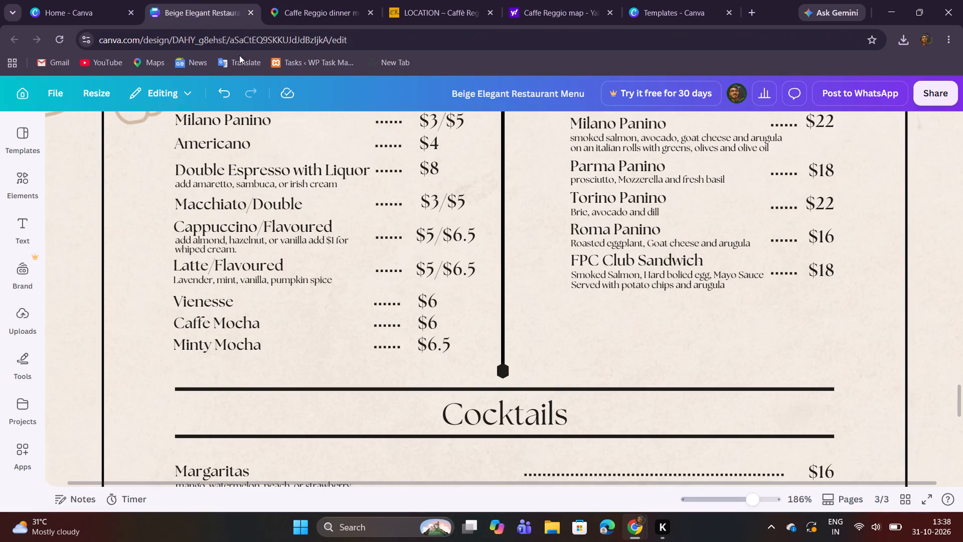
{"action": "scroll", "coordinate": [578, 290], "scroll_direction": "up", "scroll_amount": 2}
{"action": "scroll", "coordinate": [578, 290], "scroll_direction": "down", "scroll_amount": 2}
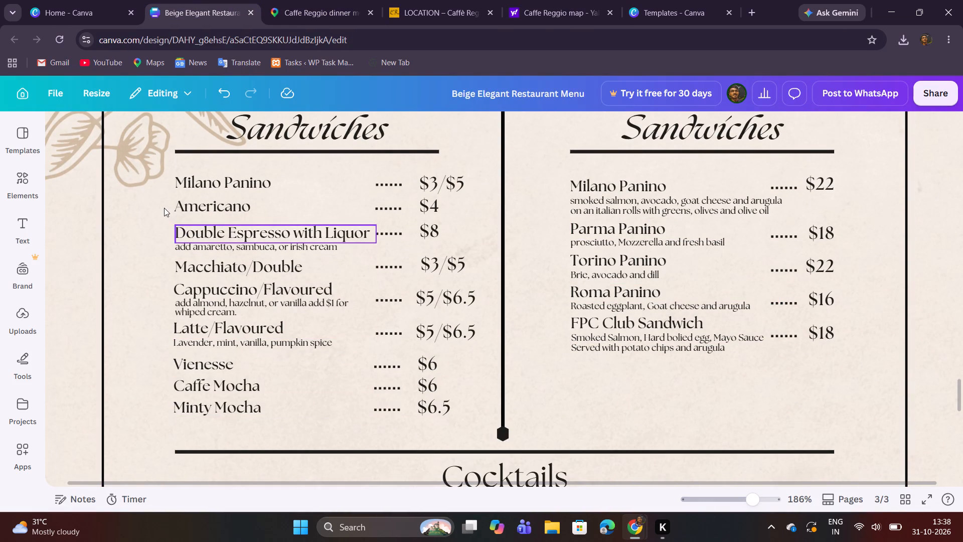
Delete all item titles and descriptions below Milano Panino in the left-hand column, from Americano to Minty Mocha.
{"action": "left_click_drag", "start_coordinate": [164, 208], "coordinate": [313, 409]}
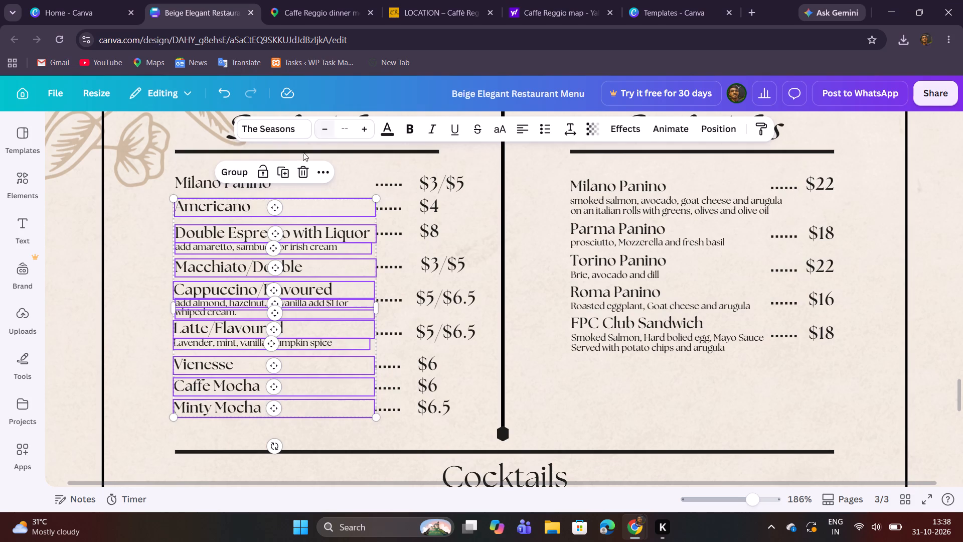
{"action": "left_click", "coordinate": [304, 174]}
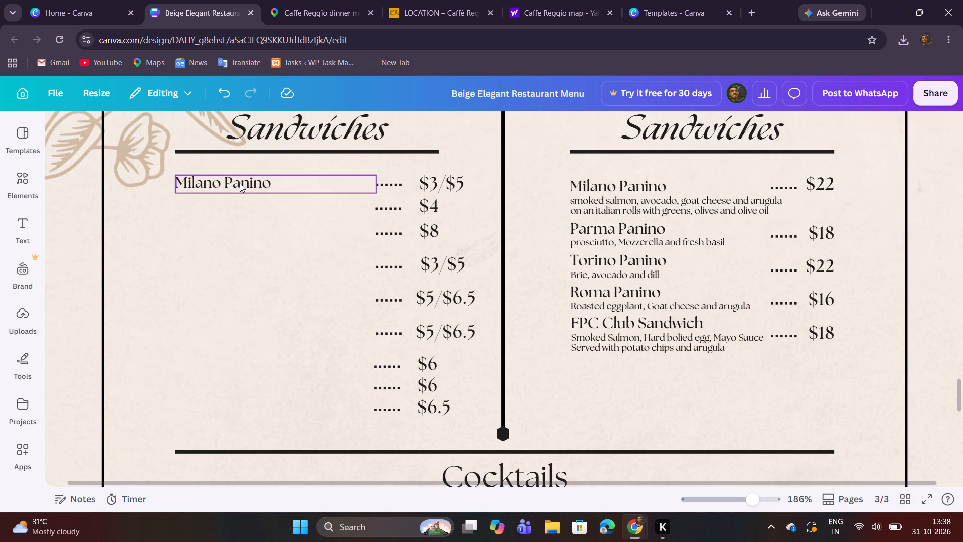
Replace the left-hand column's Sandwiches heading with "Iced Beverages", checking the spelling against the dinner menu photo.
{"action": "scroll", "coordinate": [554, 343], "scroll_direction": "up", "scroll_amount": 1}
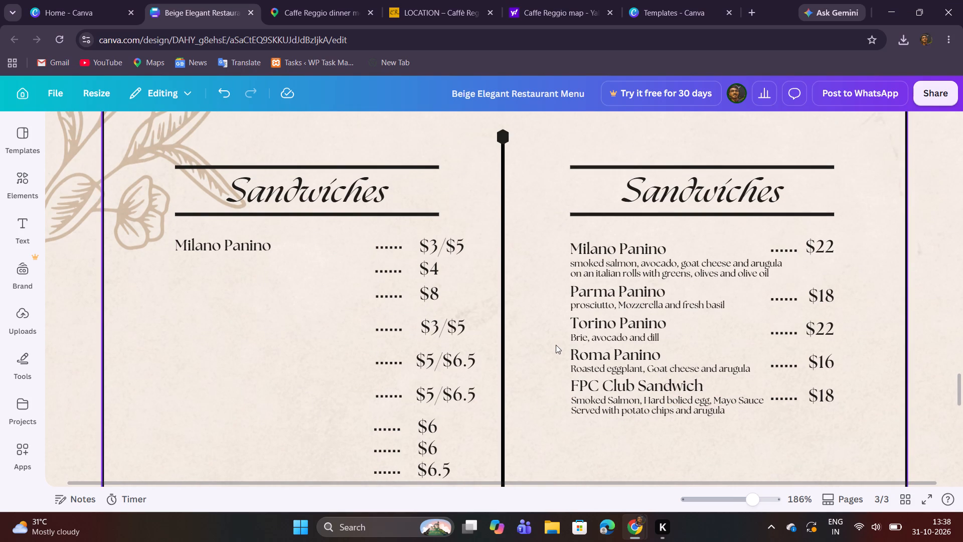
{"action": "left_click", "coordinate": [304, 0]}
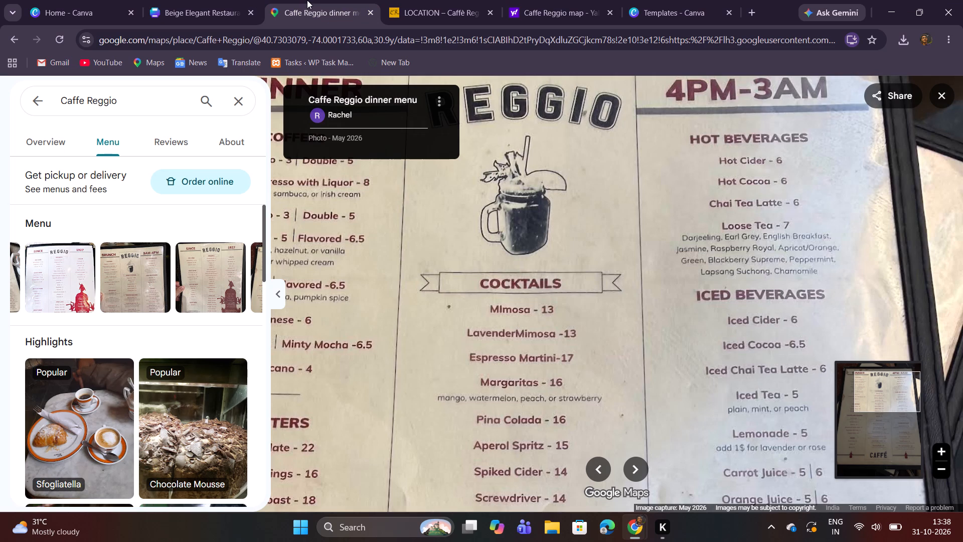
{"action": "left_click", "coordinate": [172, 0]}
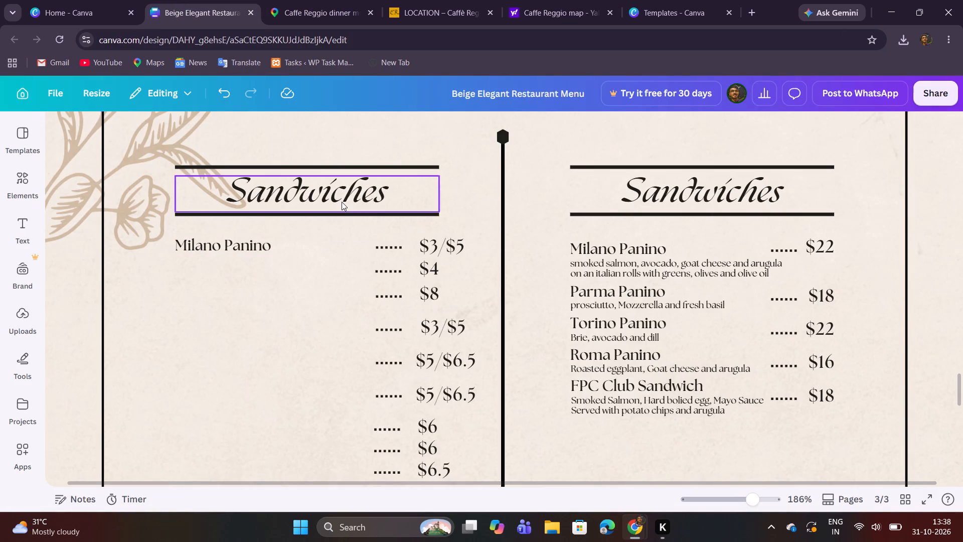
{"action": "double_click", "coordinate": [342, 201]}
{"action": "key", "text": "ctrl+a"}
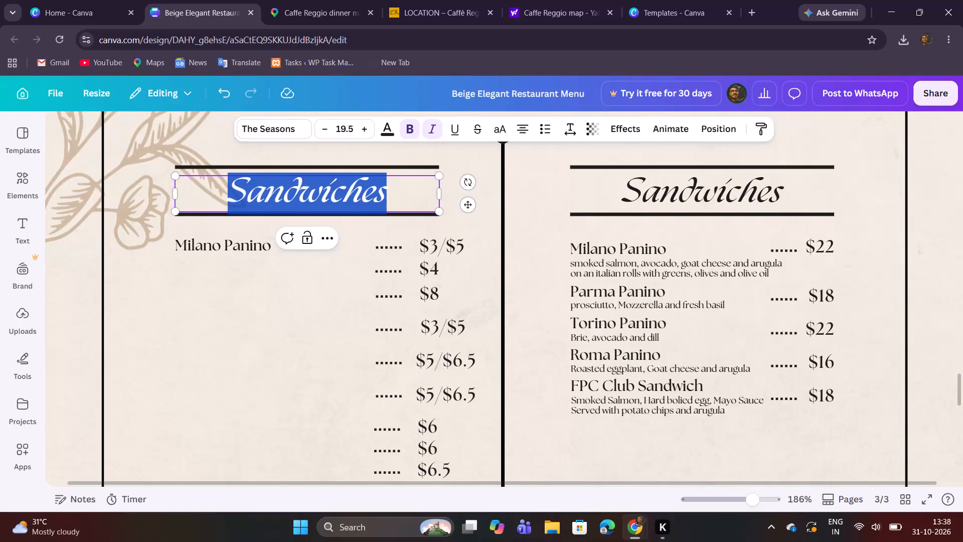
{"action": "type", "text": "Iced Be"}
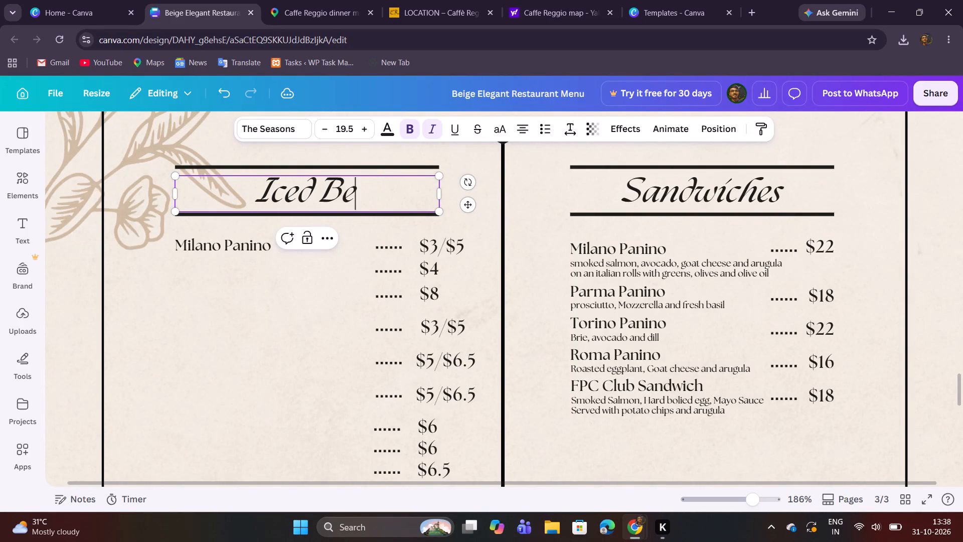
{"action": "key", "text": "BackSpace"}
{"action": "type", "text": "reve"}
{"action": "left_click", "coordinate": [294, 1]}
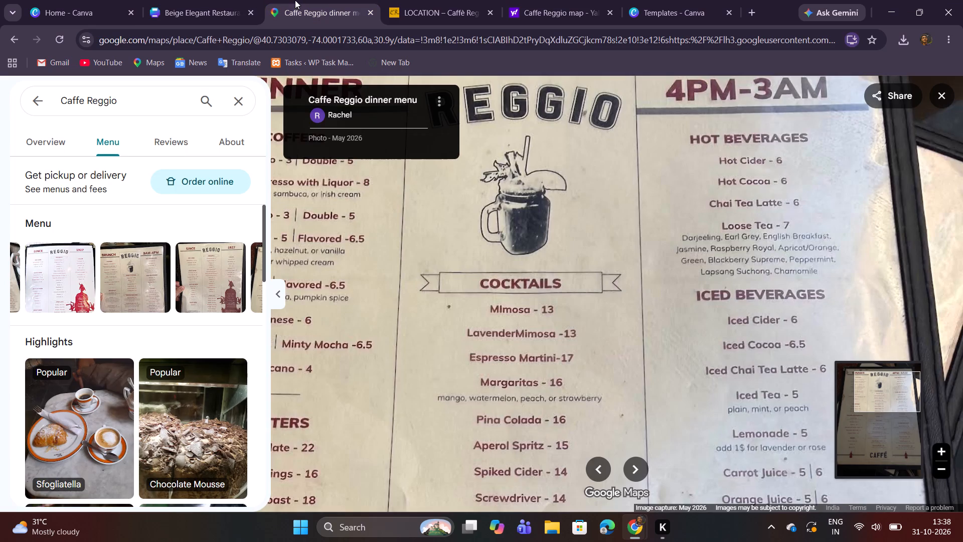
{"action": "left_click", "coordinate": [189, 0]}
{"action": "key", "text": "Left"}
{"action": "key", "text": "Left"}
{"action": "key", "text": "Left"}
{"action": "key", "text": "Left"}
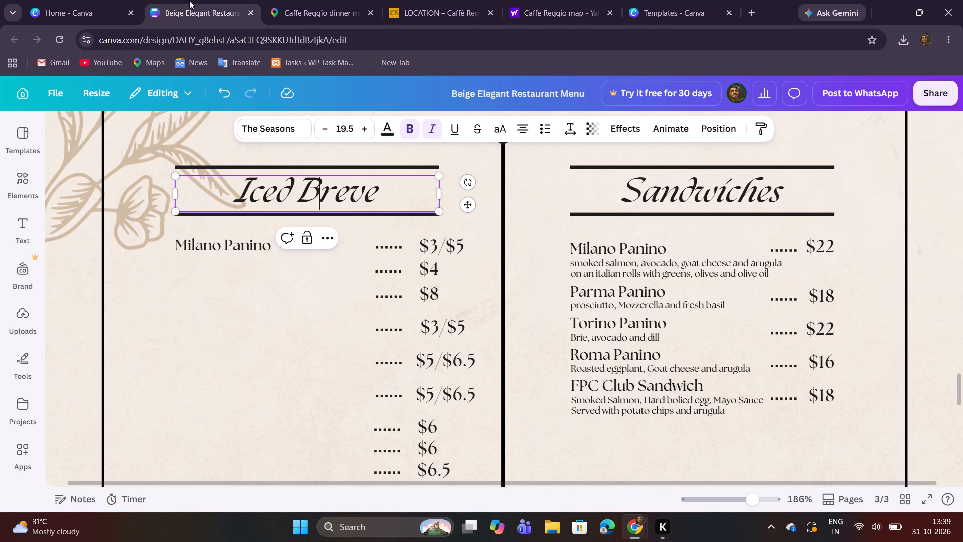
{"action": "key", "text": "Right"}
{"action": "key", "text": "BackSpace"}
{"action": "key", "text": "Right"}
{"action": "key", "text": "Right"}
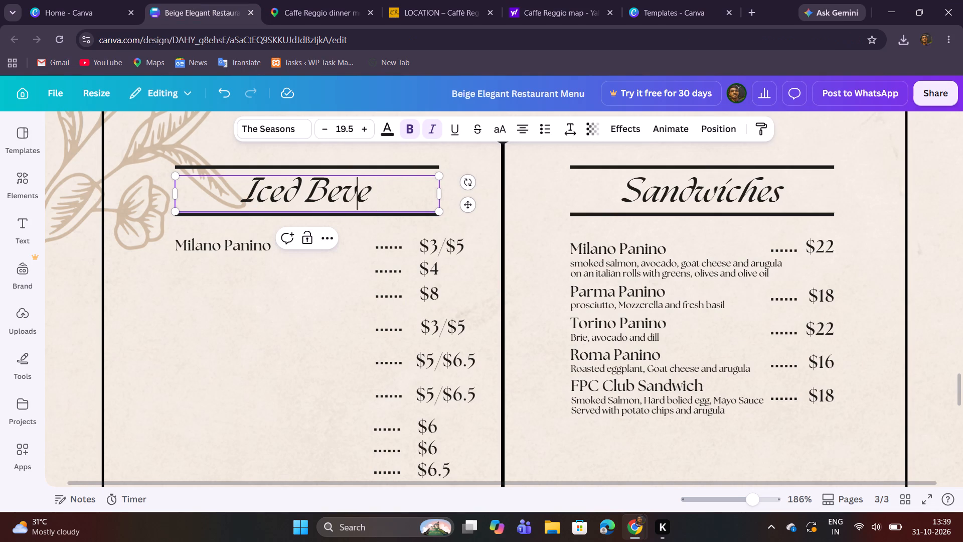
{"action": "key", "text": "Right"}
{"action": "type", "text": "rages"}
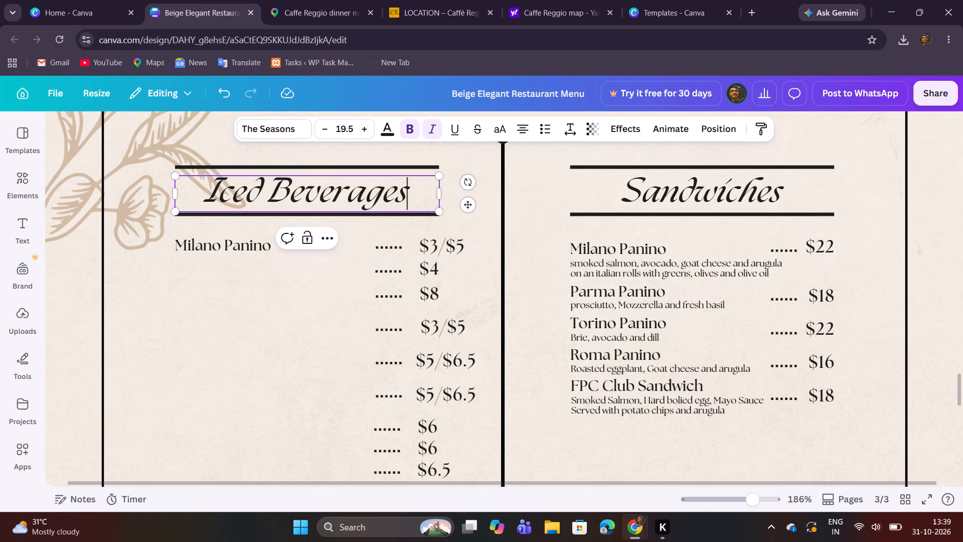
Check the Iced Beverages section of the dinner menu photo and replace the left-hand column's Milano Panino title with "Iced Cider".
{"action": "left_click", "coordinate": [307, 8]}
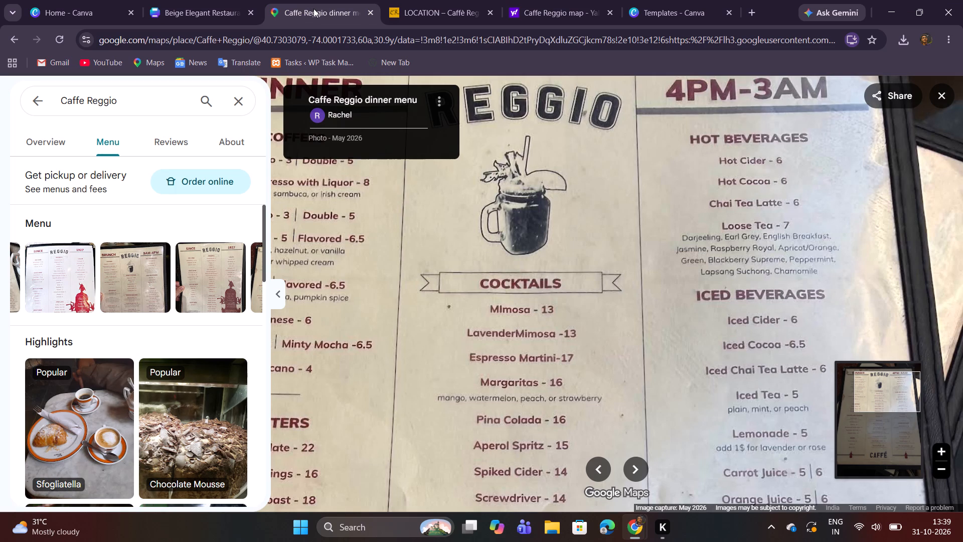
{"action": "left_click", "coordinate": [213, 0]}
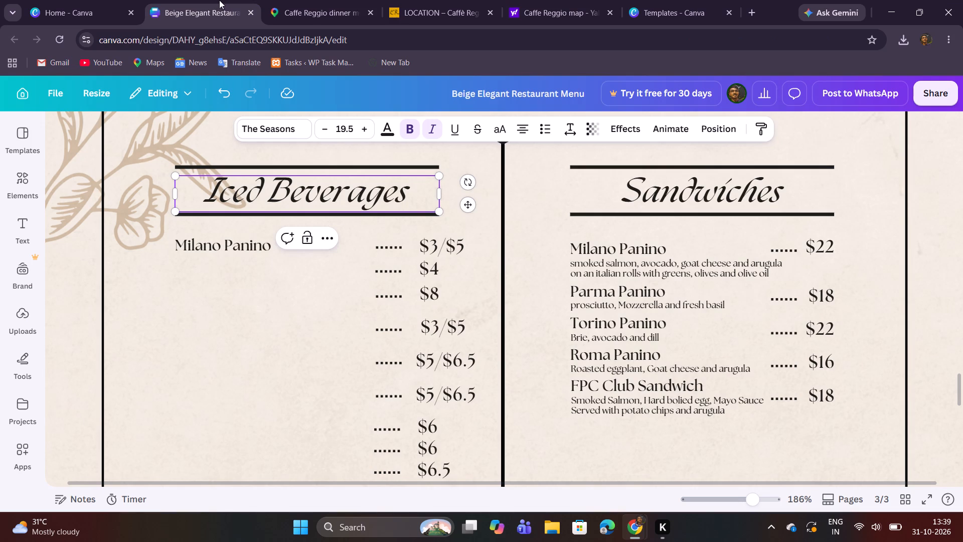
{"action": "left_click", "coordinate": [277, 0]}
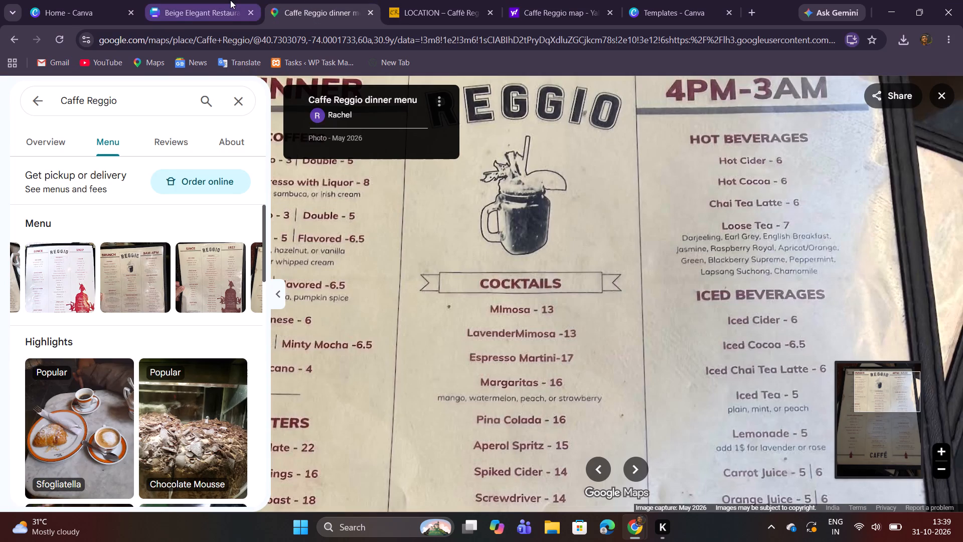
{"action": "left_click", "coordinate": [230, 0]}
{"action": "double_click", "coordinate": [234, 246]}
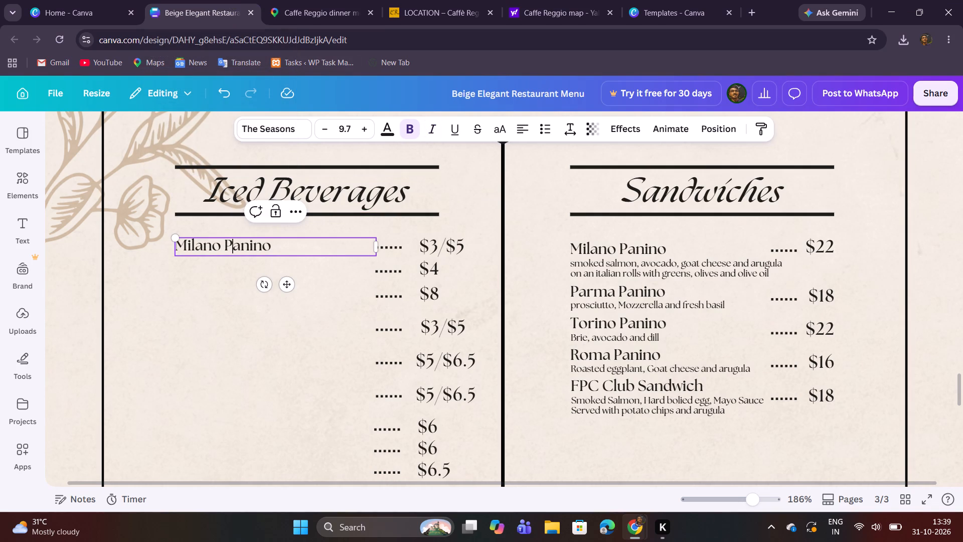
{"action": "key", "text": "ctrl+a"}
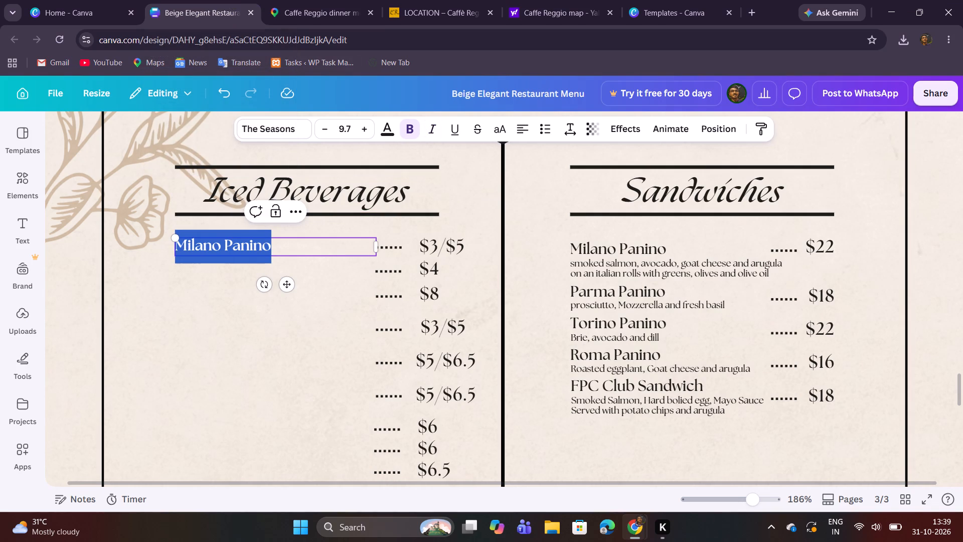
{"action": "key", "text": "i"}
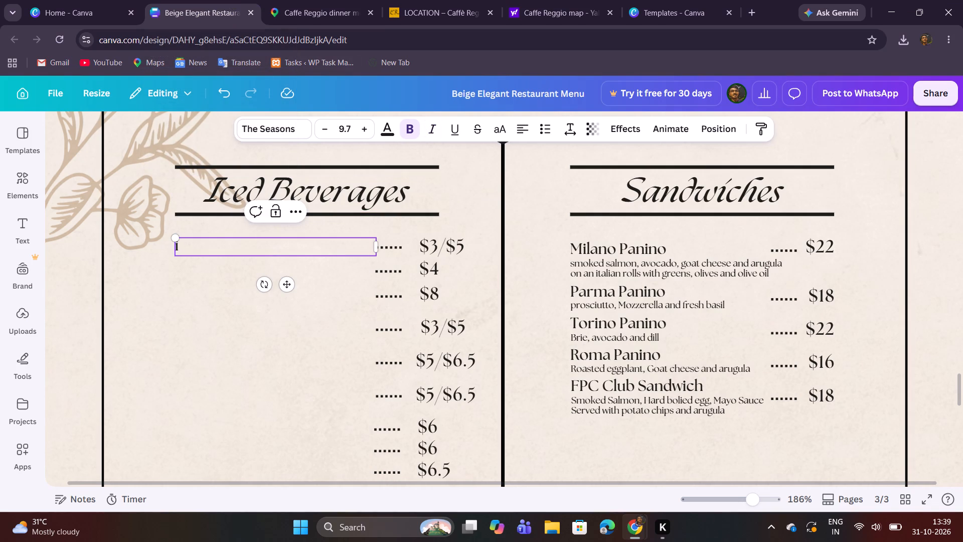
{"action": "key", "text": "BackSpace"}
{"action": "type", "text": "Iced"}
{"action": "key", "text": "space"}
{"action": "type", "text": "Cider"}
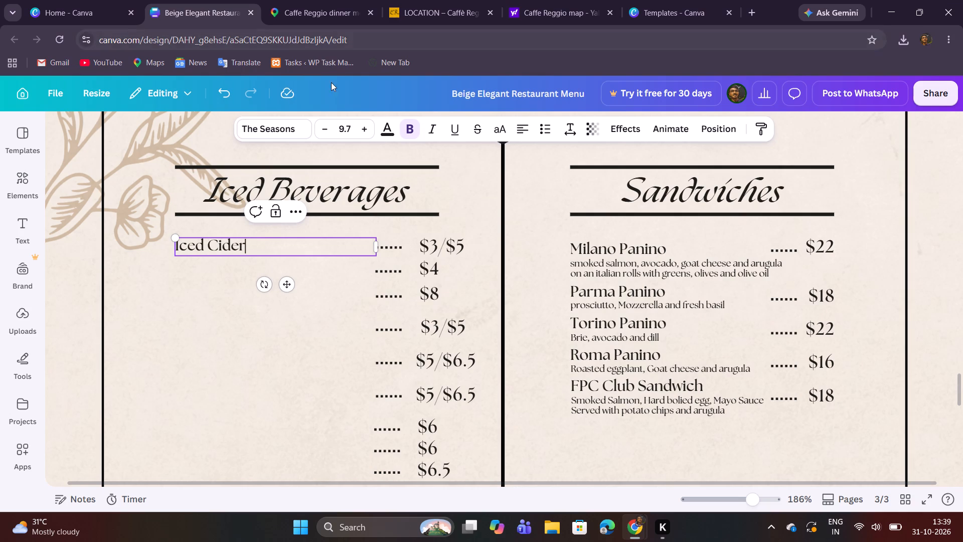
Delete the $3/$5 price beside Iced Cider and put a duplicate of the $4 price below in its place, aligned with the price column.
{"action": "scroll", "coordinate": [509, 210], "scroll_direction": "down", "scroll_amount": 1}
{"action": "left_click", "coordinate": [534, 224]}
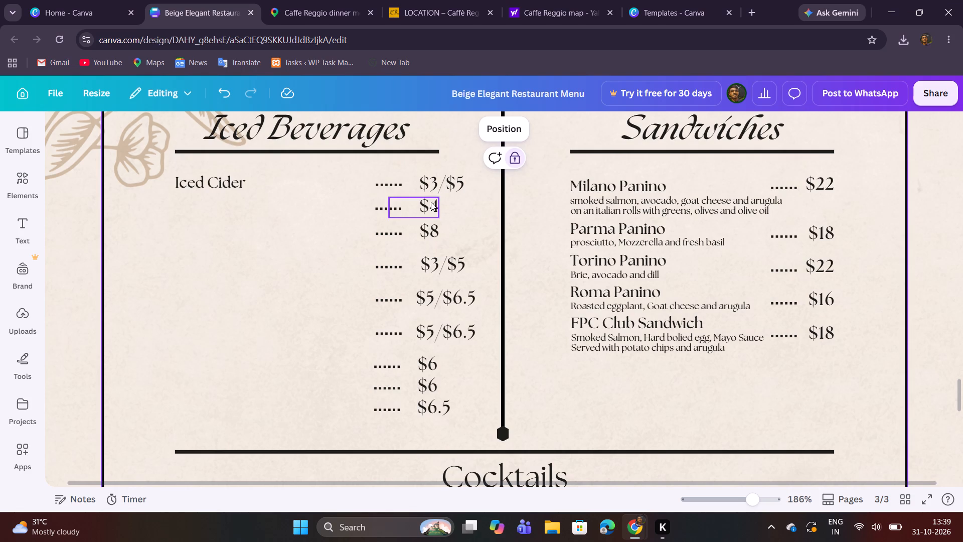
{"action": "left_click", "coordinate": [434, 186]}
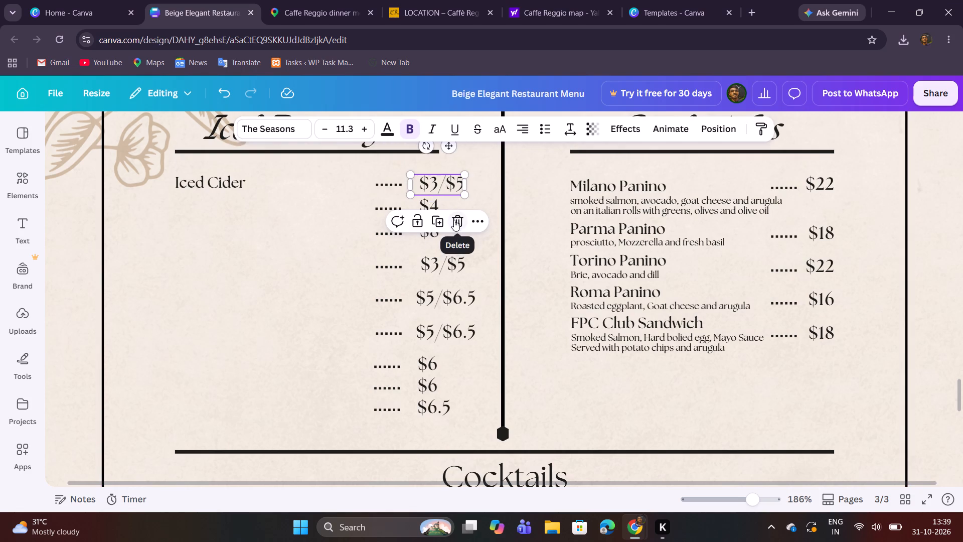
{"action": "left_click", "coordinate": [454, 220]}
{"action": "left_click", "coordinate": [434, 216]}
{"action": "left_click", "coordinate": [420, 170]}
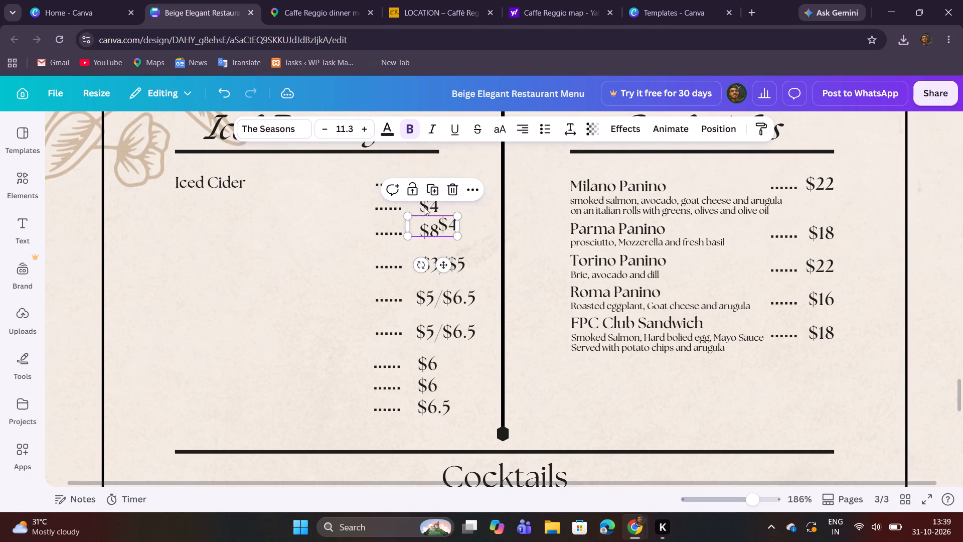
{"action": "left_click", "coordinate": [445, 260]}
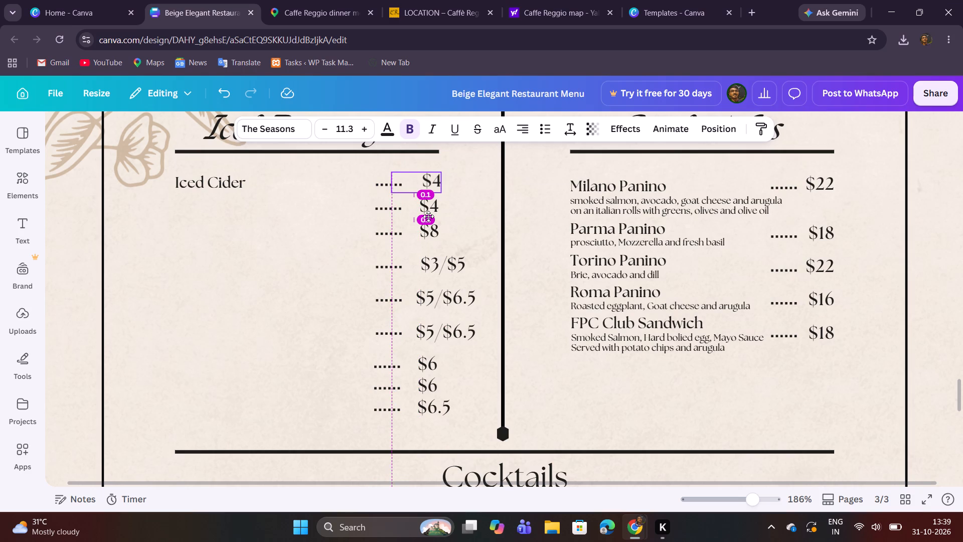
{"action": "left_click", "coordinate": [474, 211]}
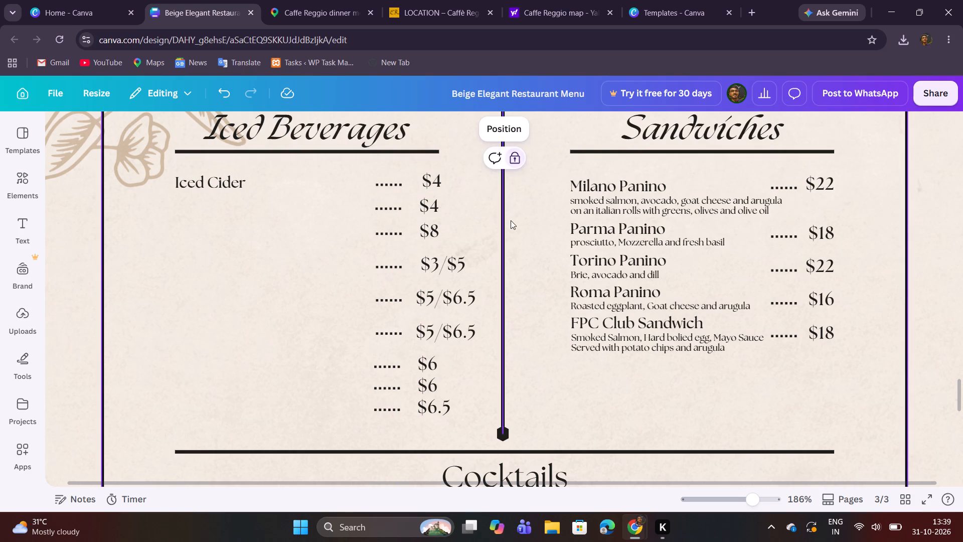
{"action": "left_click", "coordinate": [435, 188]}
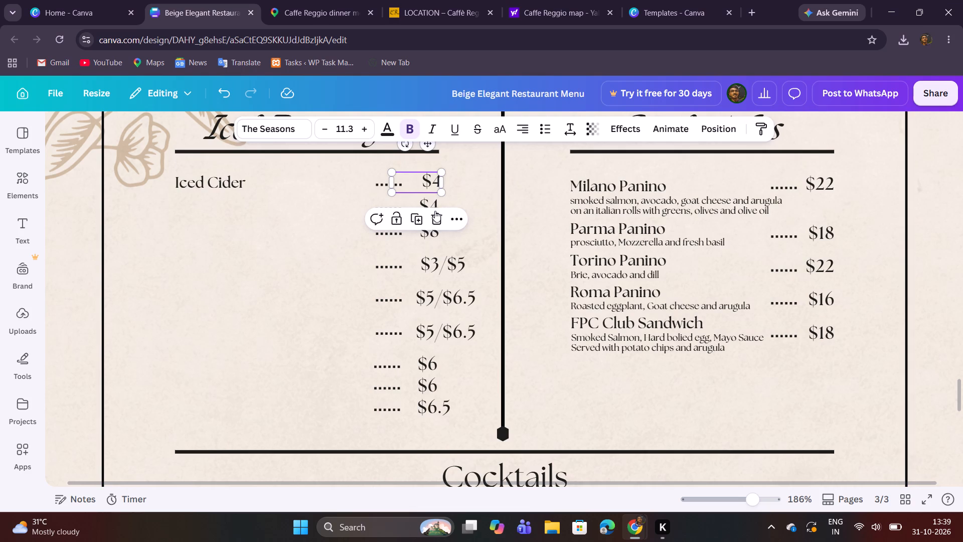
{"action": "left_click", "coordinate": [436, 183]}
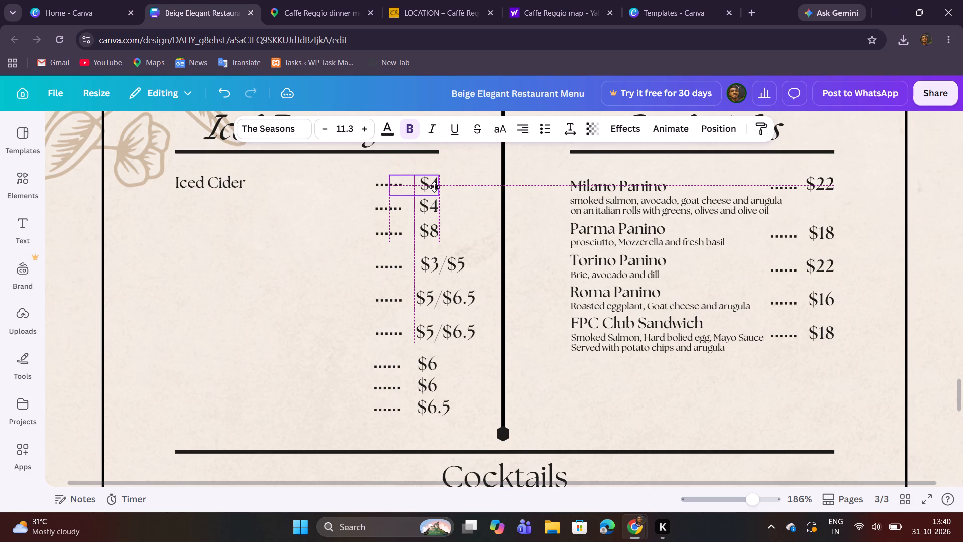
{"action": "left_click", "coordinate": [459, 196]}
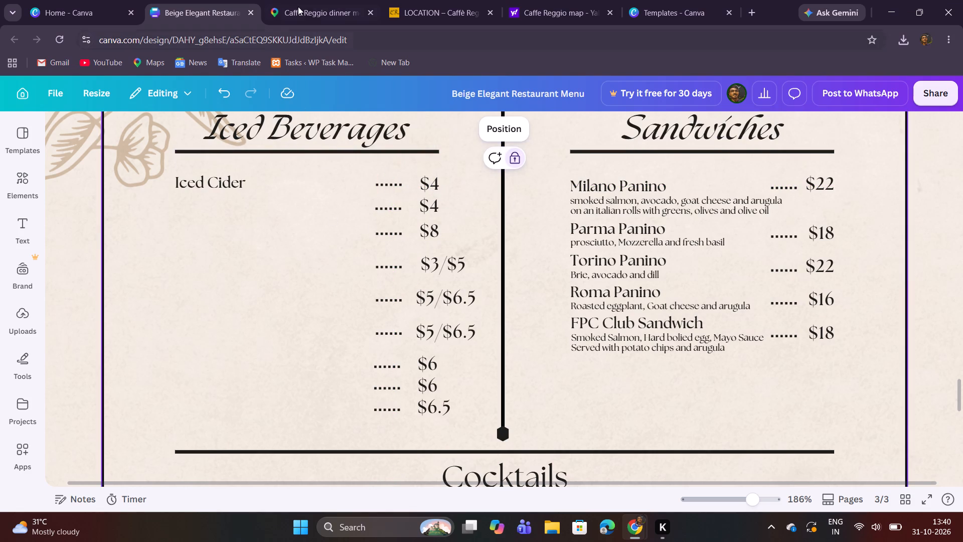
Check the Iced Beverages list in the menu photo, then duplicate the Iced Cider title and align the copy beneath it with the second price row.
{"action": "left_click", "coordinate": [302, 1]}
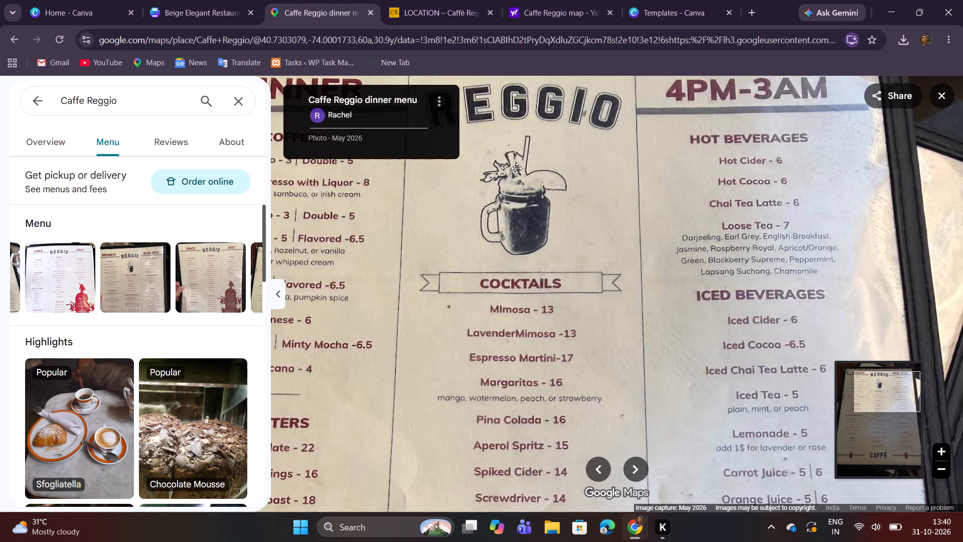
{"action": "left_click_drag", "start_coordinate": [594, 249], "coordinate": [537, 185]}
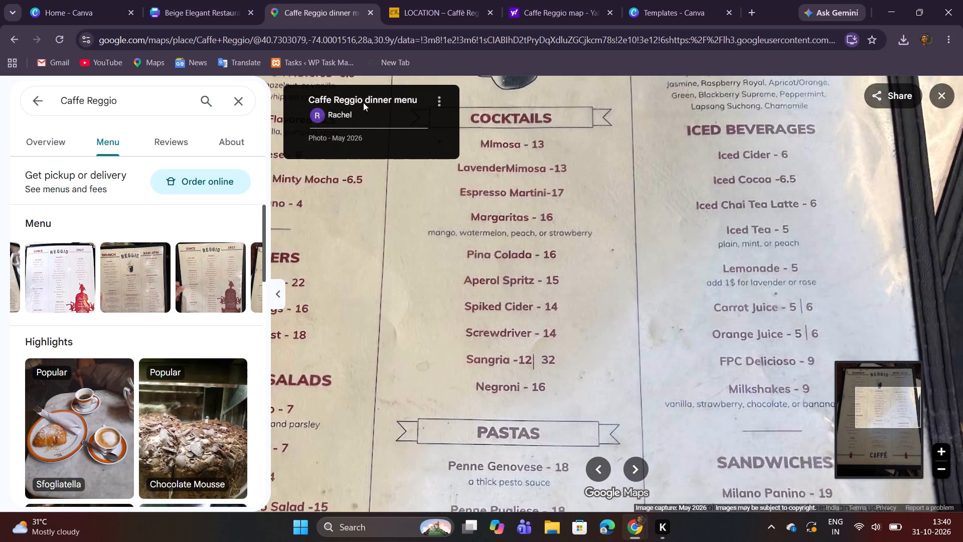
{"action": "left_click", "coordinate": [188, 3]}
{"action": "left_click", "coordinate": [329, 185]}
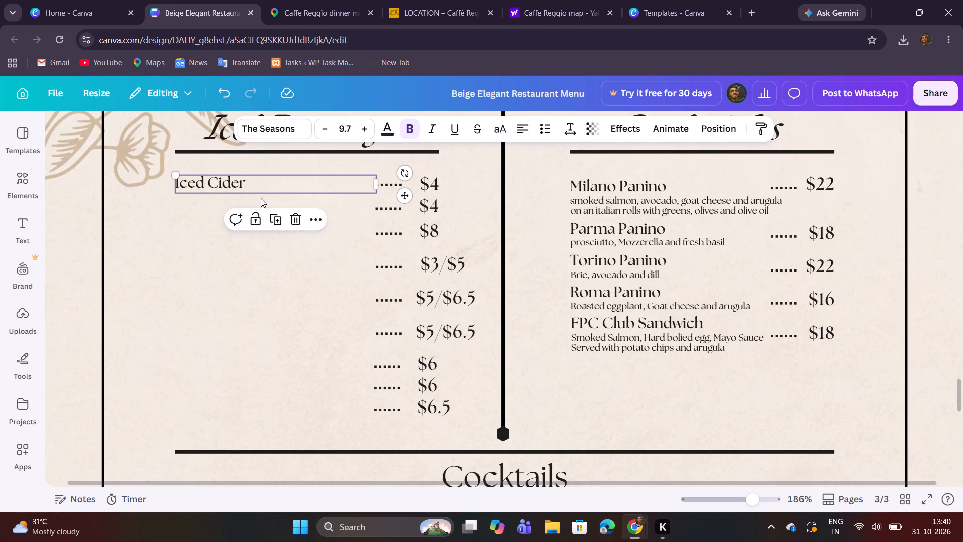
{"action": "left_click", "coordinate": [281, 222]}
{"action": "left_click_drag", "start_coordinate": [302, 238], "coordinate": [298, 237]}
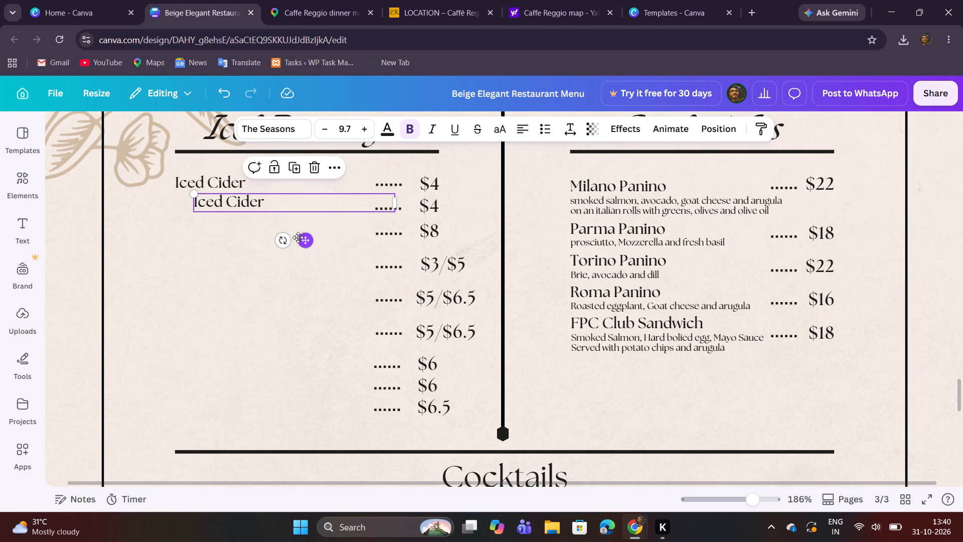
{"action": "left_click_drag", "start_coordinate": [298, 237], "coordinate": [282, 240]}
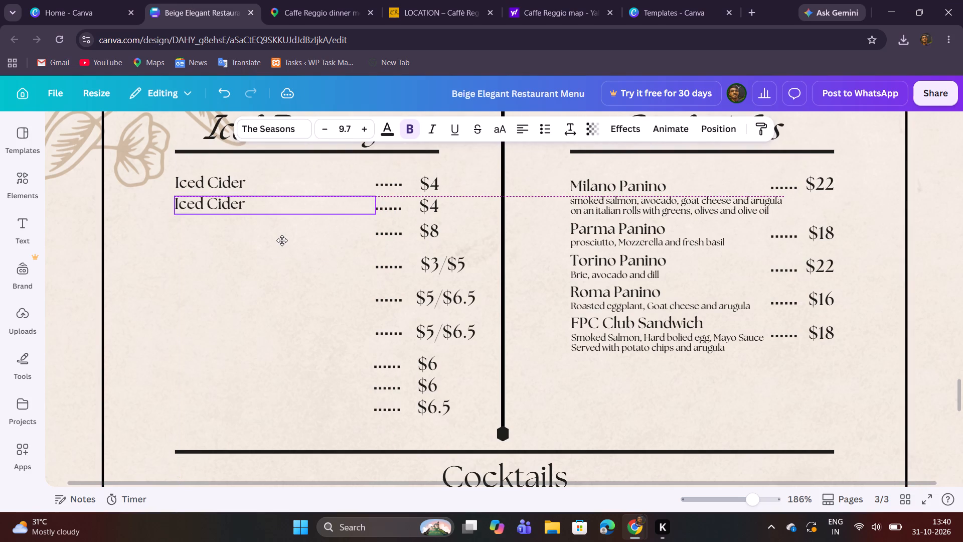
{"action": "left_click_drag", "start_coordinate": [282, 240], "coordinate": [282, 240]}
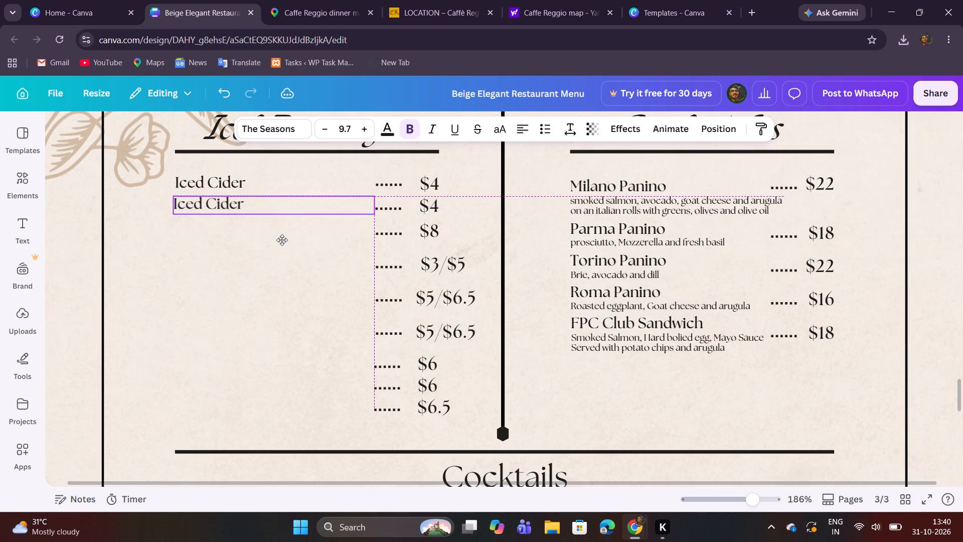
{"action": "left_click_drag", "start_coordinate": [282, 240], "coordinate": [283, 239]}
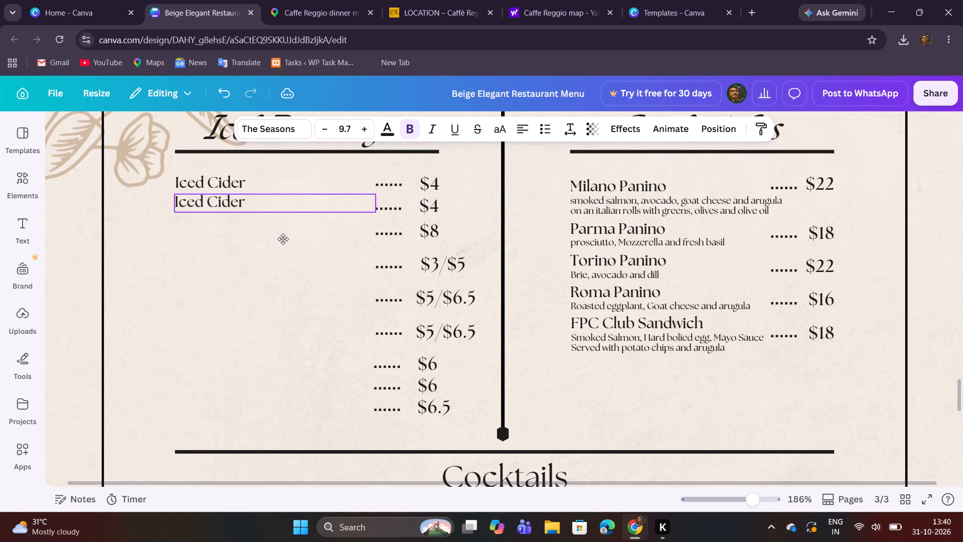
{"action": "left_click_drag", "start_coordinate": [283, 239], "coordinate": [283, 241]}
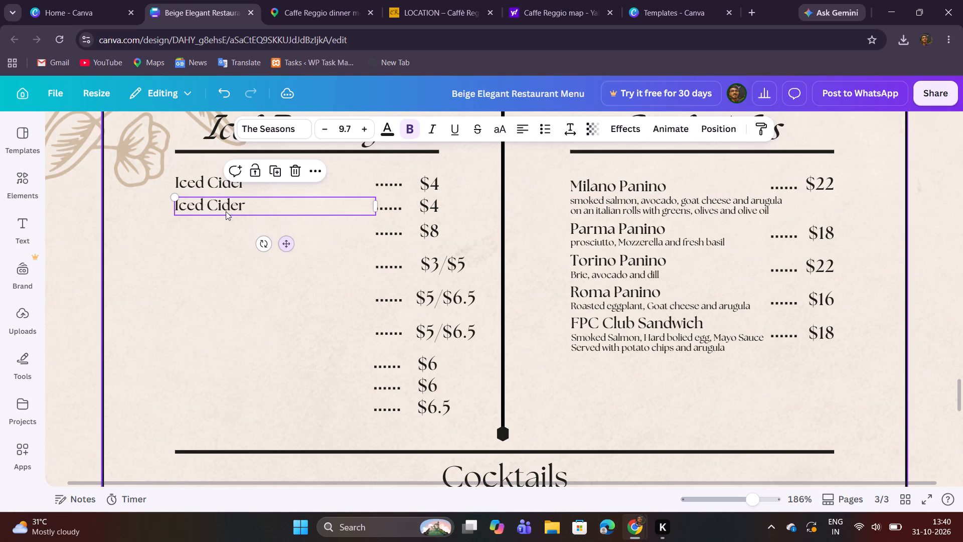
Change the second Iced Beverages item title to "Iced Cocoa".
{"action": "double_click", "coordinate": [222, 206]}
{"action": "left_click", "coordinate": [206, 206]}
{"action": "left_click_drag", "start_coordinate": [206, 207], "coordinate": [237, 207]}
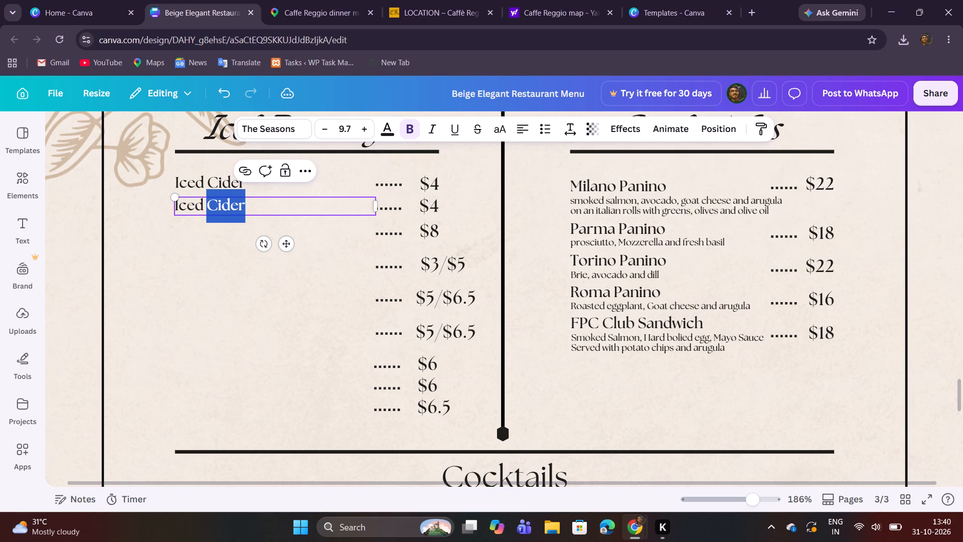
{"action": "type", "text": "Coc"}
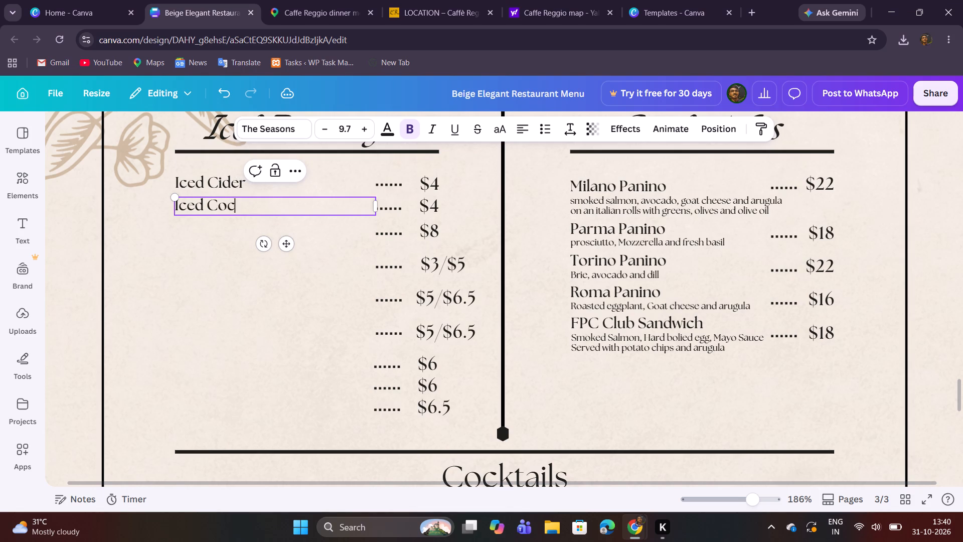
{"action": "type", "text": "oa"}
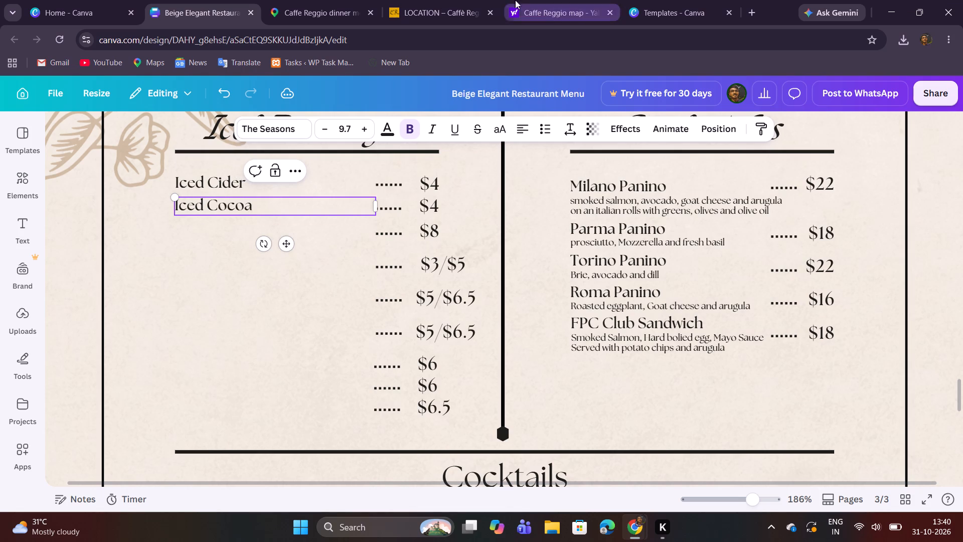
Check the menu photo's next iced beverage, then duplicate the Iced Cocoa title and align the copy beside the $8 price.
{"action": "left_click", "coordinate": [296, 0]}
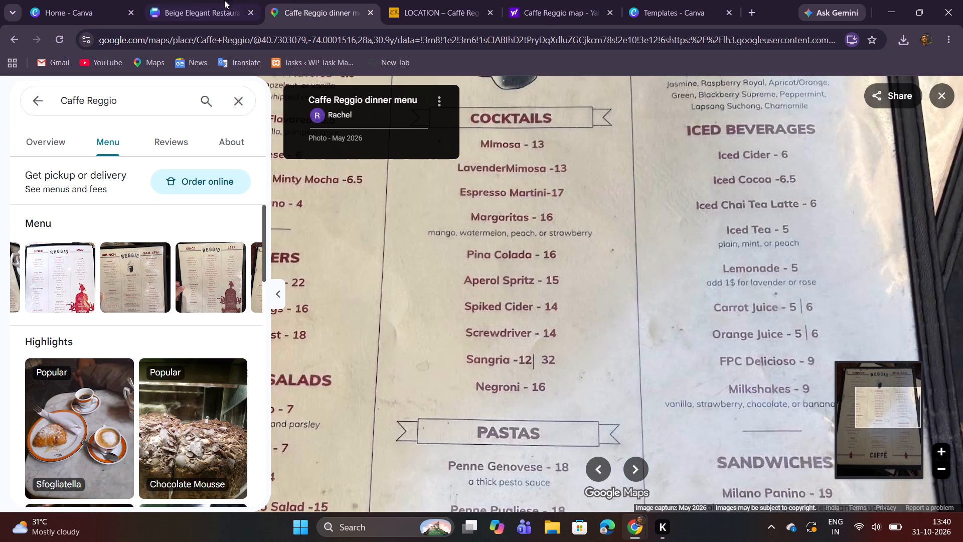
{"action": "left_click", "coordinate": [199, 0]}
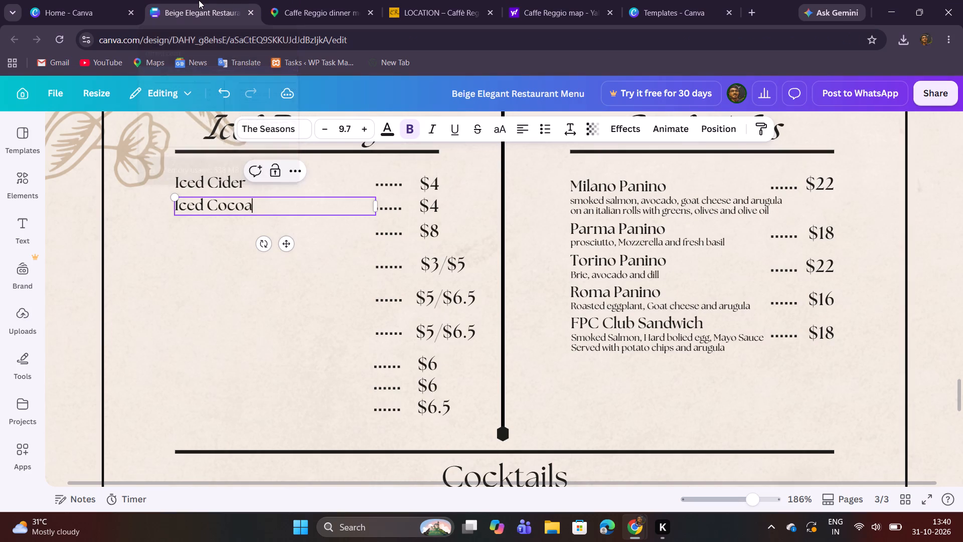
{"action": "left_click", "coordinate": [322, 248]}
{"action": "left_click", "coordinate": [319, 208]}
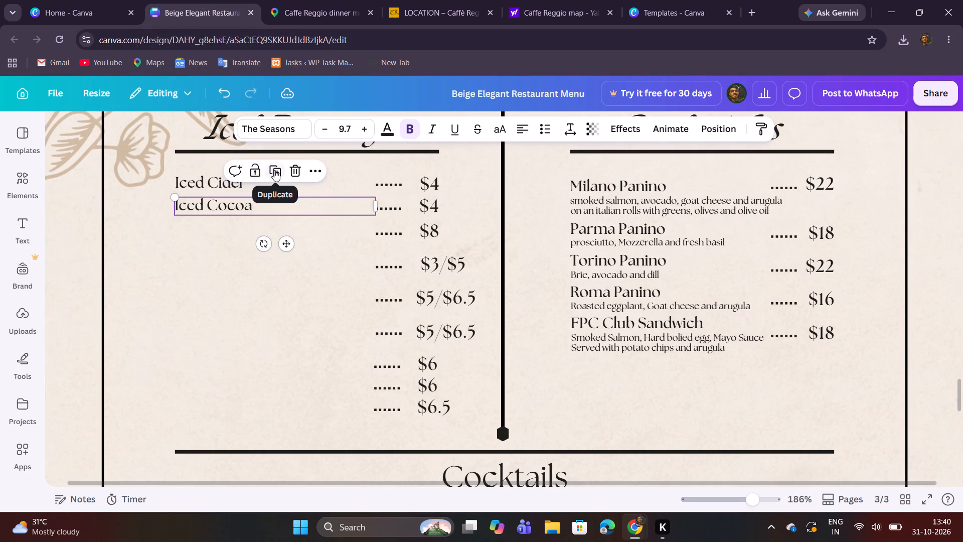
{"action": "left_click", "coordinate": [274, 170]}
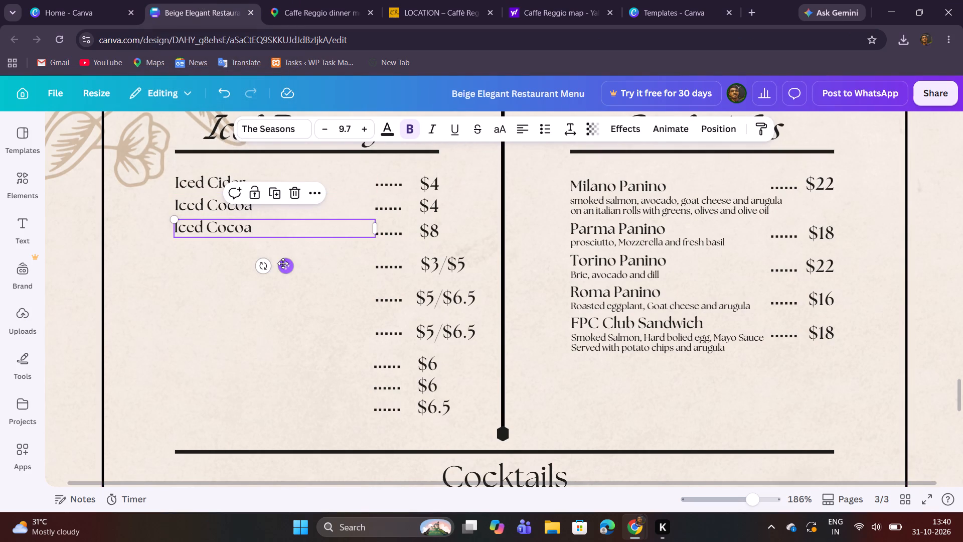
{"action": "left_click", "coordinate": [276, 329]}
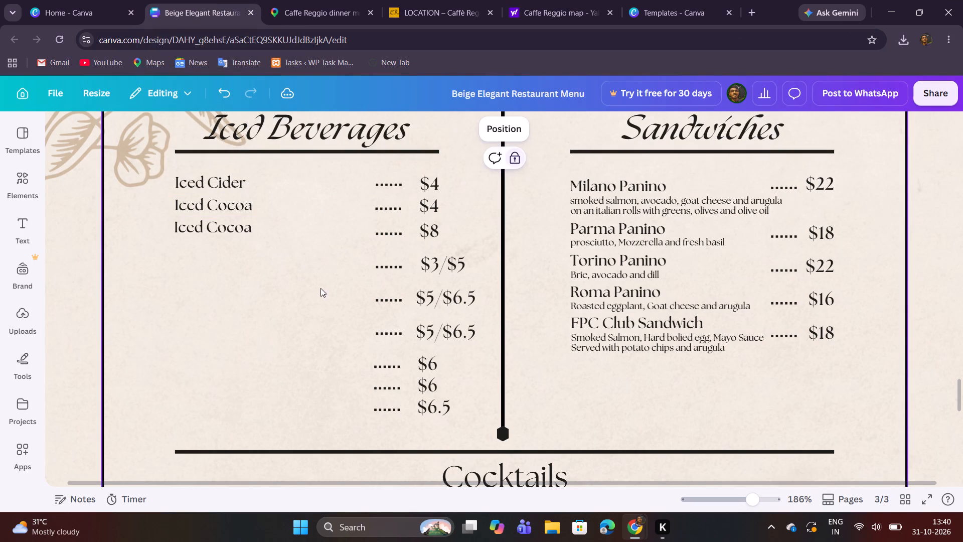
{"action": "left_click", "coordinate": [284, 235]}
{"action": "left_click", "coordinate": [283, 265]}
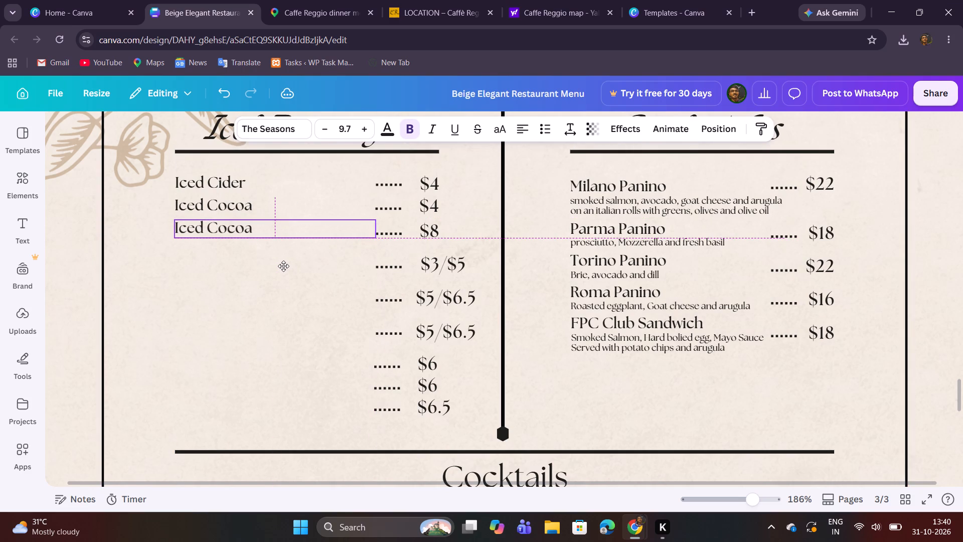
Change the third Iced Beverages item title to "Iced Chai Tea Latte", checking the name against the menu photo.
{"action": "double_click", "coordinate": [213, 222]}
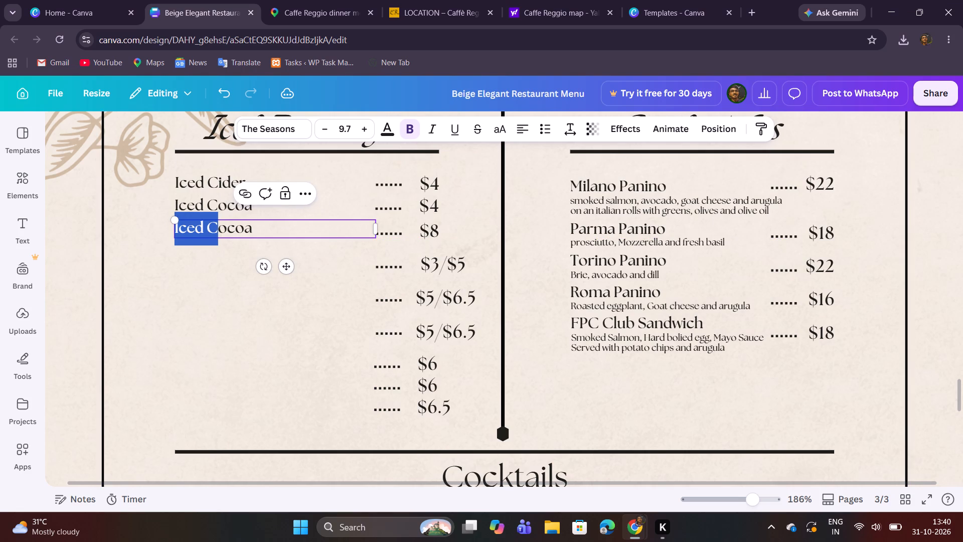
{"action": "left_click", "coordinate": [213, 229]}
{"action": "left_click_drag", "start_coordinate": [211, 230], "coordinate": [253, 234]}
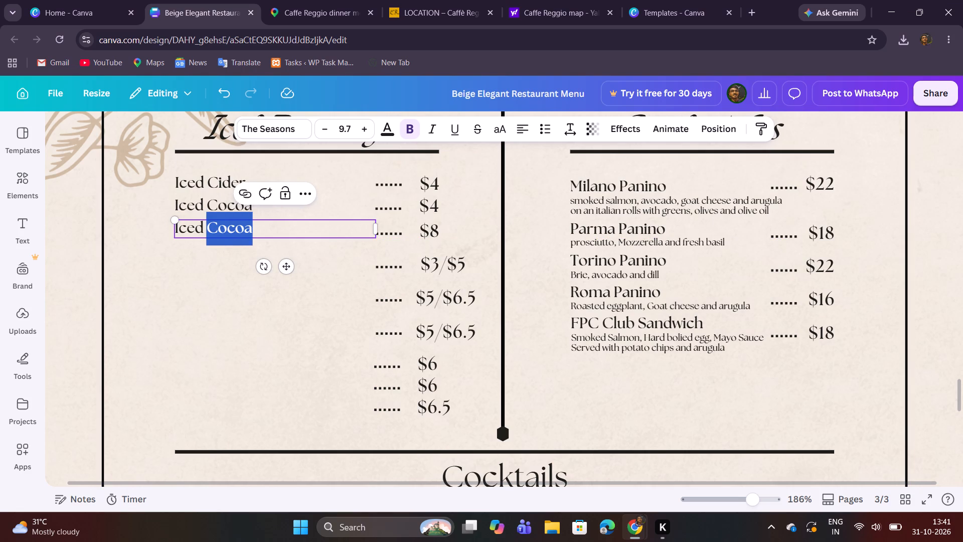
{"action": "type", "text": "Tea"}
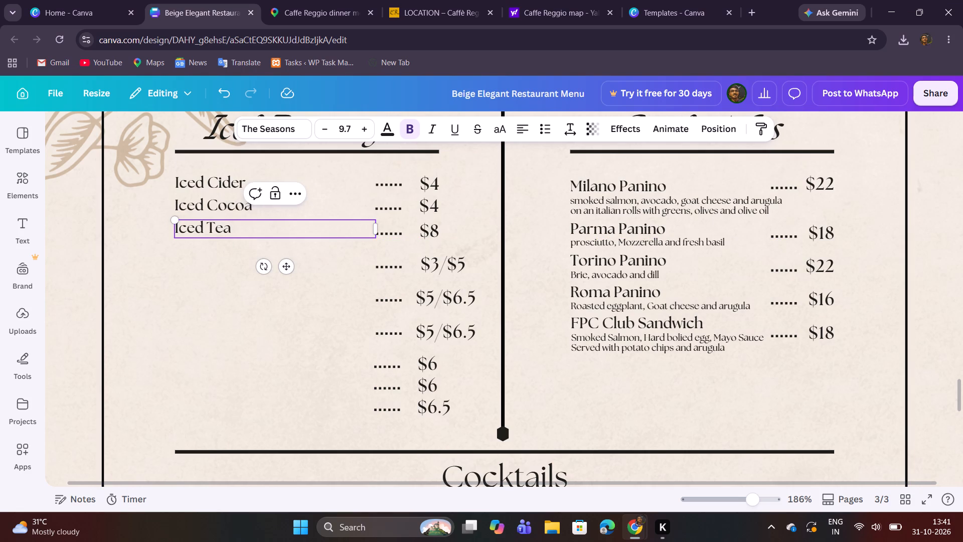
{"action": "left_click", "coordinate": [299, 0]}
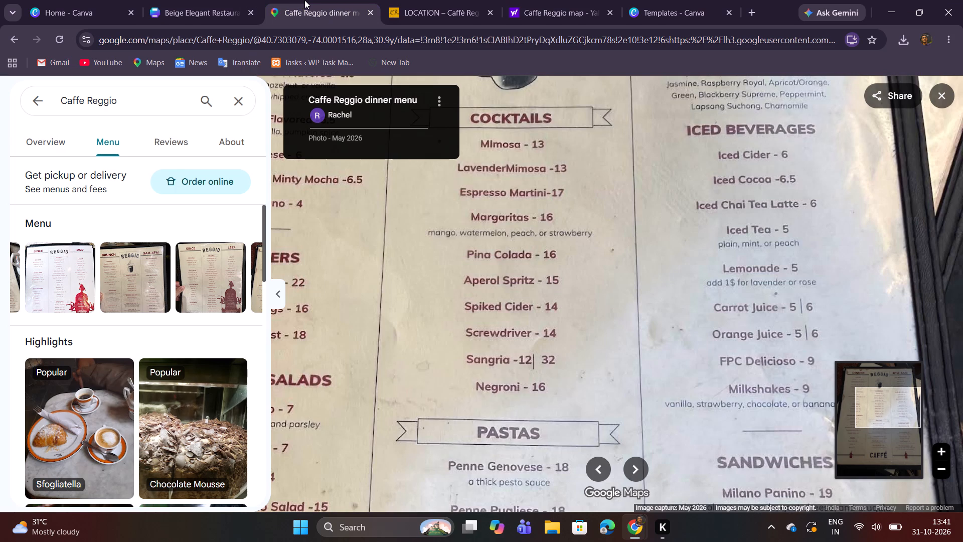
{"action": "left_click", "coordinate": [217, 0]}
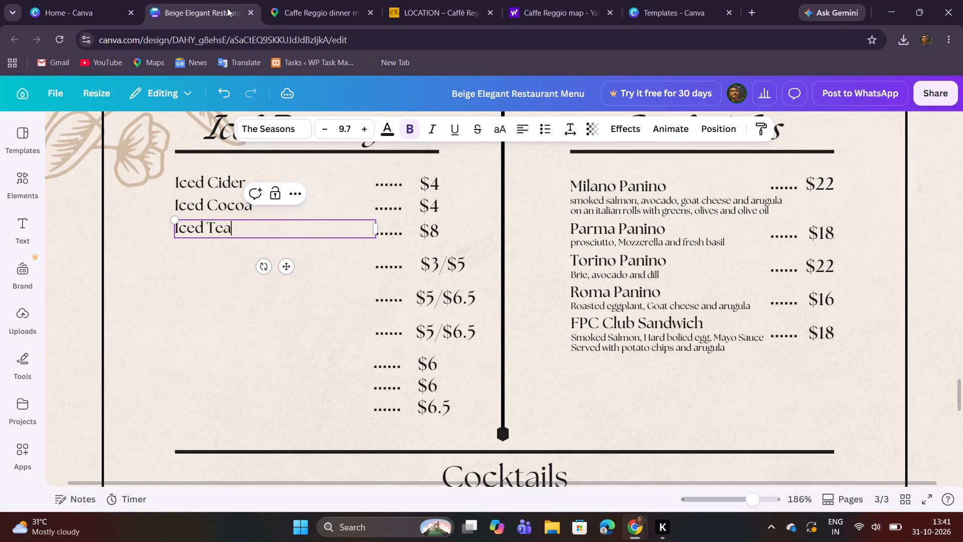
{"action": "key", "text": "BackSpace"}
{"action": "key", "text": "BackSpace"}
{"action": "key", "text": "BackSpace"}
{"action": "type", "text": "Chai Tea"}
{"action": "key", "text": "space"}
{"action": "type", "text": "Latte"}
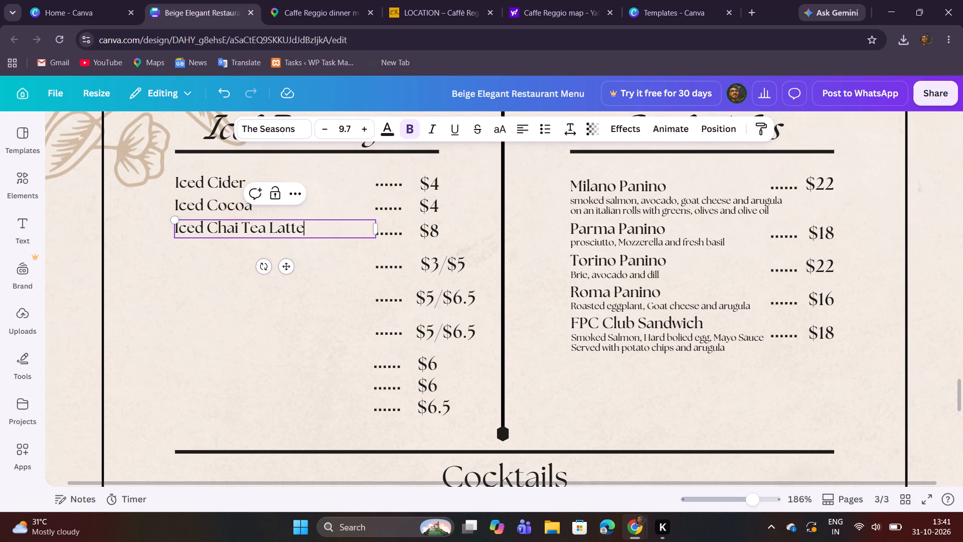
{"action": "left_click", "coordinate": [269, 301]}
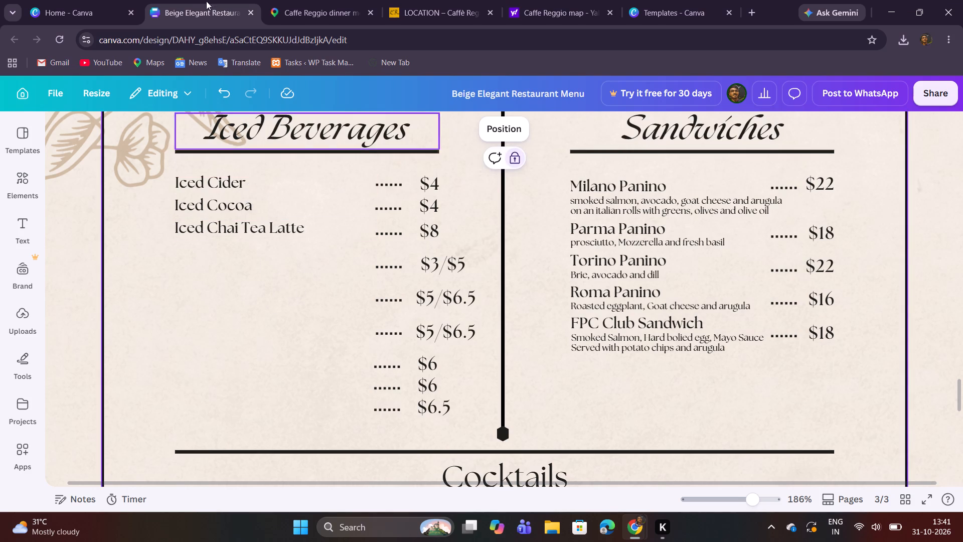
Check the menu photo's next iced beverage, then duplicate the Iced Chai Tea Latte title below and change the copy to "Iced Tea".
{"action": "left_click", "coordinate": [288, 1]}
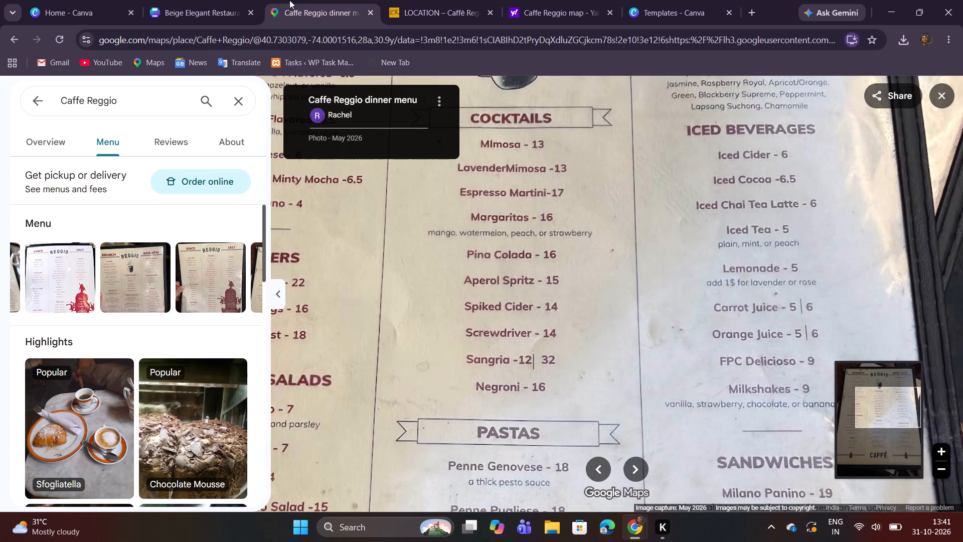
{"action": "left_click", "coordinate": [207, 0]}
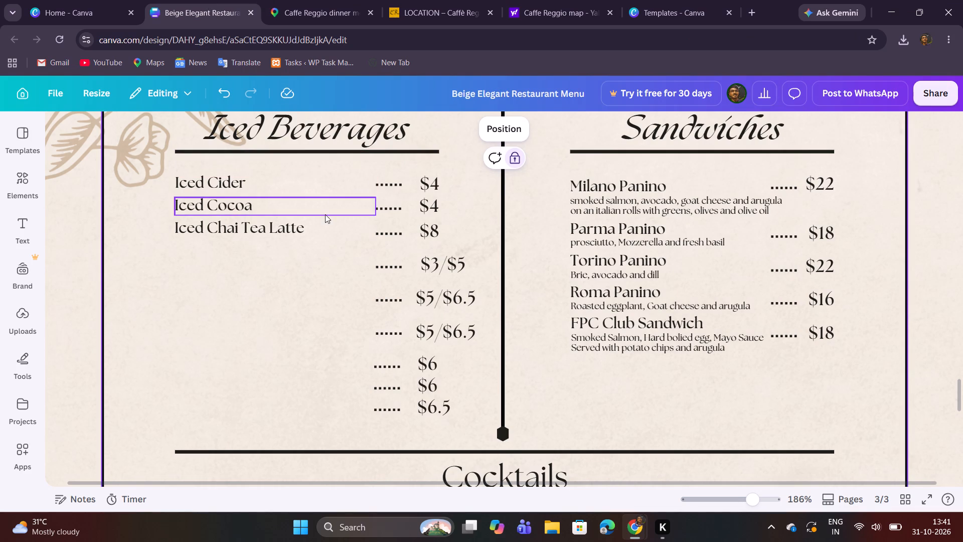
{"action": "left_click", "coordinate": [312, 225]}
{"action": "left_click", "coordinate": [277, 195]}
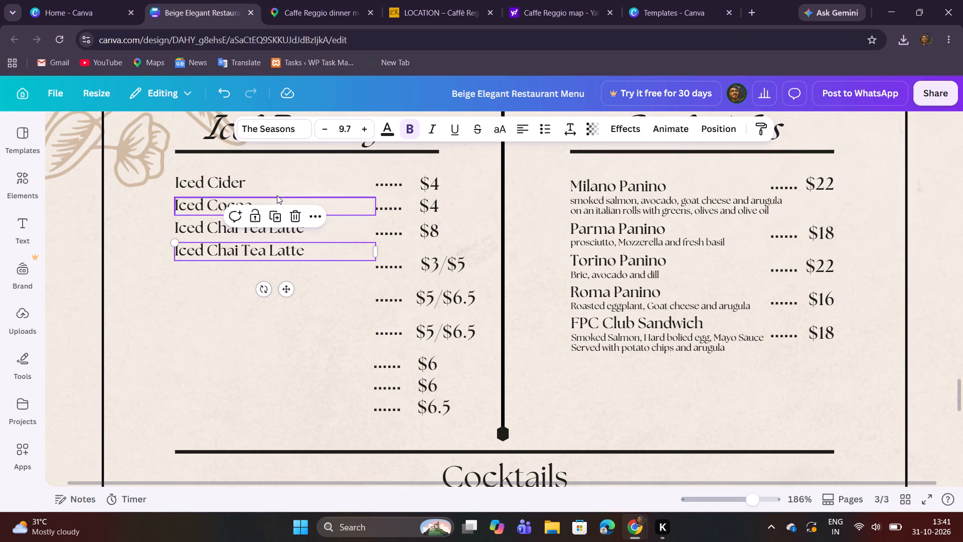
{"action": "double_click", "coordinate": [228, 247]}
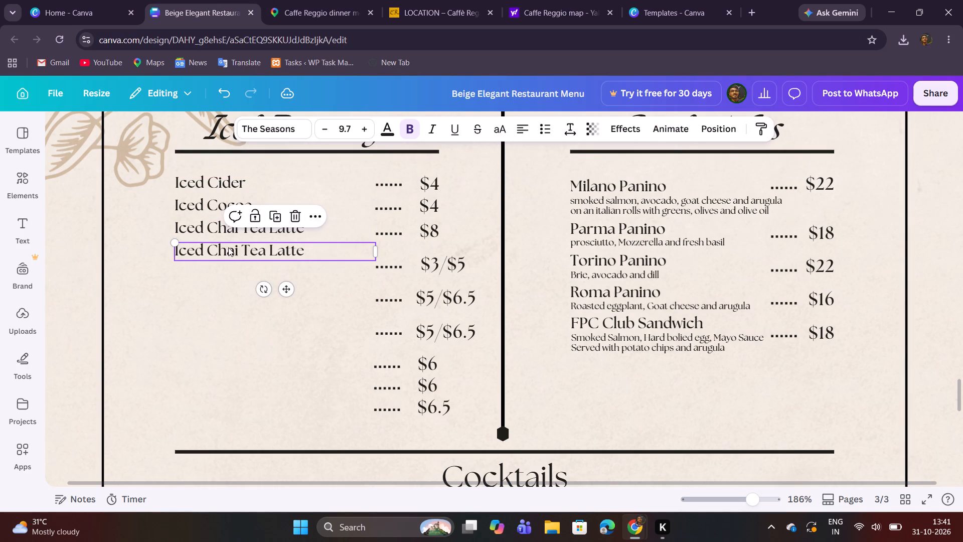
{"action": "left_click", "coordinate": [226, 251]}
{"action": "left_click_drag", "start_coordinate": [212, 251], "coordinate": [238, 253]}
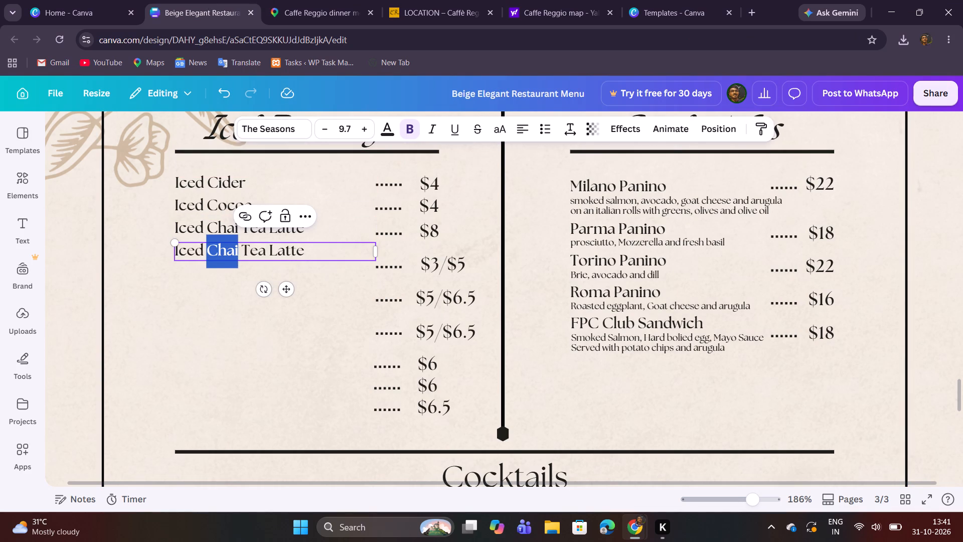
{"action": "key", "text": "BackSpace"}
{"action": "key", "text": "BackSpace"}
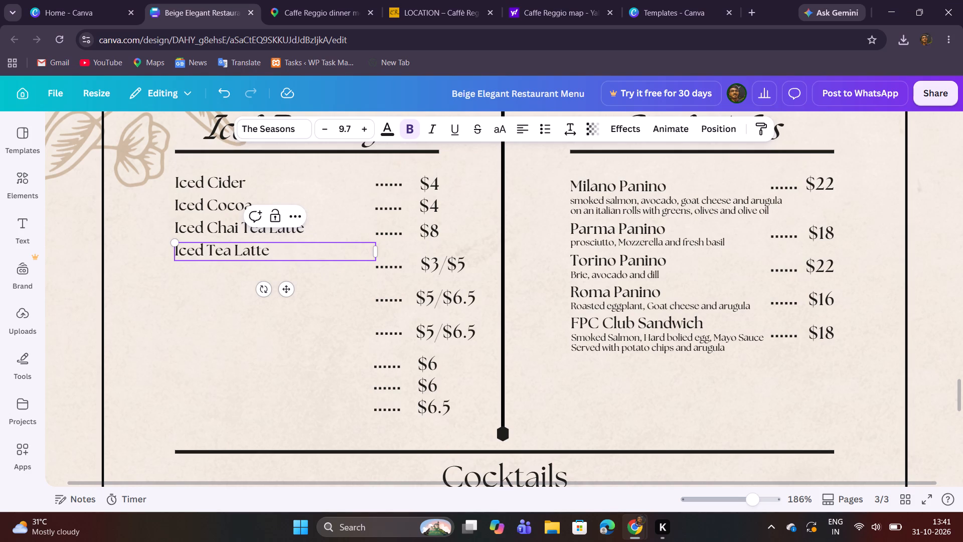
{"action": "left_click_drag", "start_coordinate": [233, 249], "coordinate": [274, 256]}
{"action": "key", "text": "BackSpace"}
{"action": "key", "text": "BackSpace"}
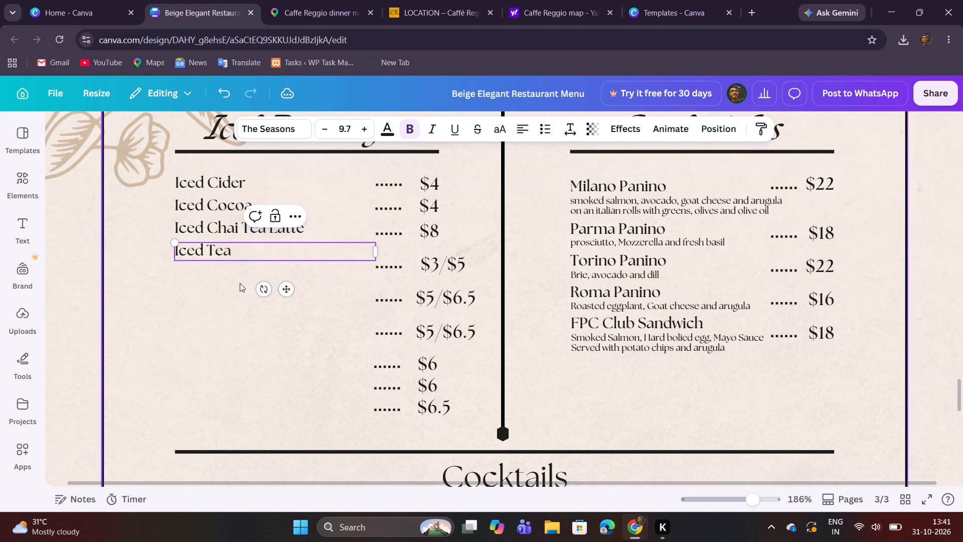
{"action": "left_click", "coordinate": [239, 283]}
Check the menu photo's next iced beverage, then duplicate the Iced Tea title below and change the copy to "Lemonade".
{"action": "left_click", "coordinate": [326, 0]}
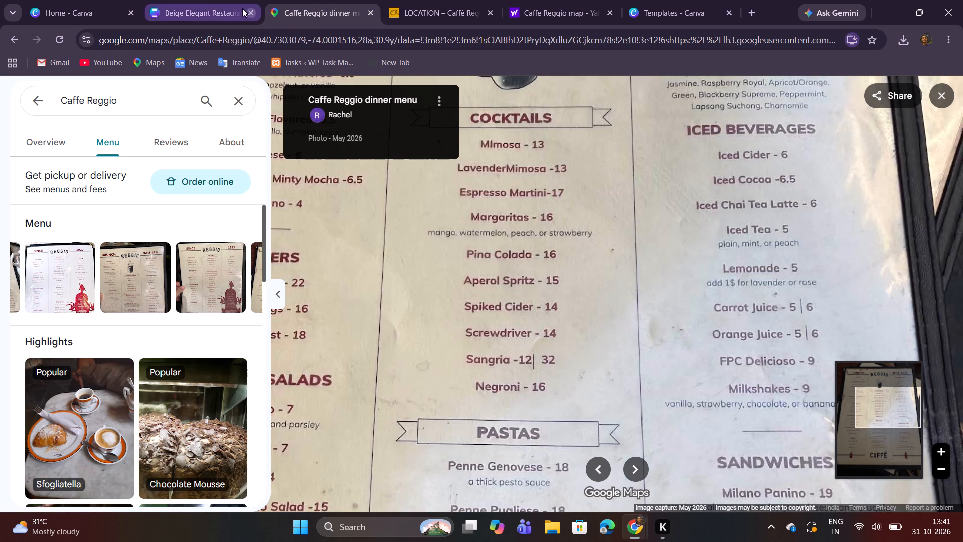
{"action": "left_click", "coordinate": [210, 3]}
{"action": "left_click", "coordinate": [253, 250]}
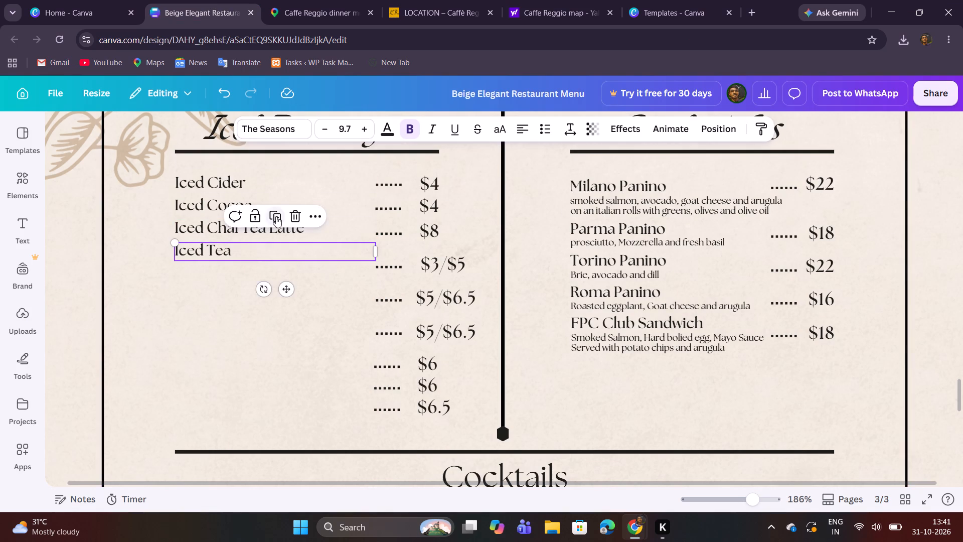
{"action": "left_click", "coordinate": [276, 216]}
{"action": "double_click", "coordinate": [250, 277]}
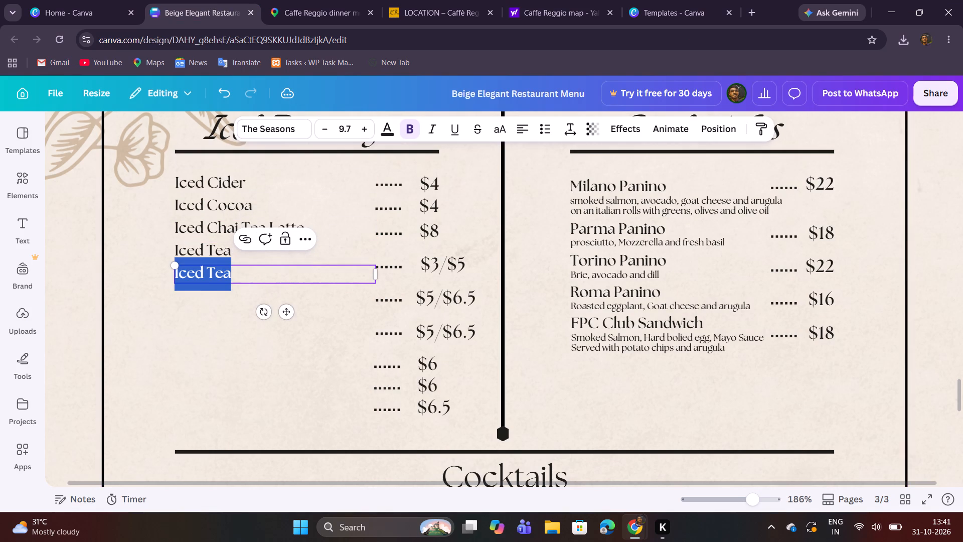
{"action": "key", "text": "ctrl+a"}
{"action": "type", "text": "Lemo"}
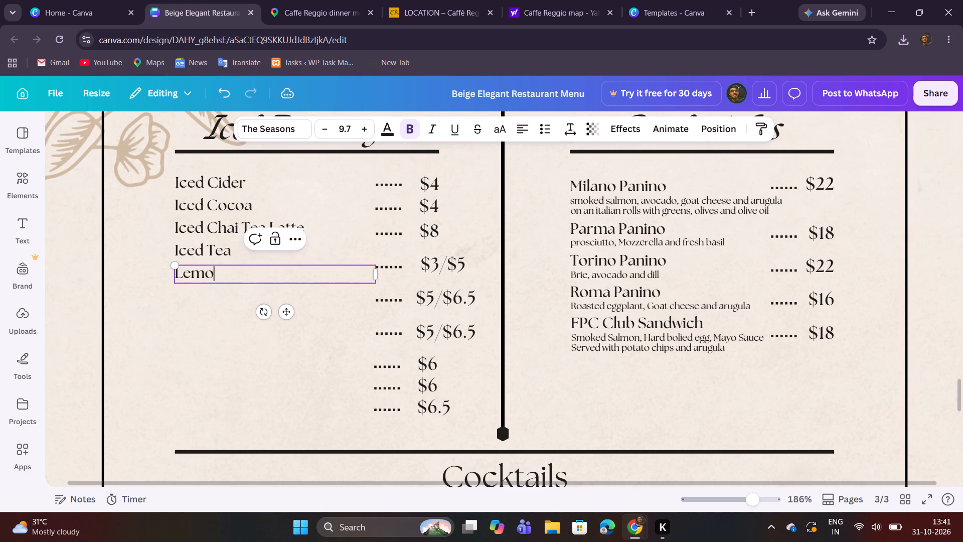
{"action": "type", "text": "nade"}
{"action": "left_click", "coordinate": [257, 408]}
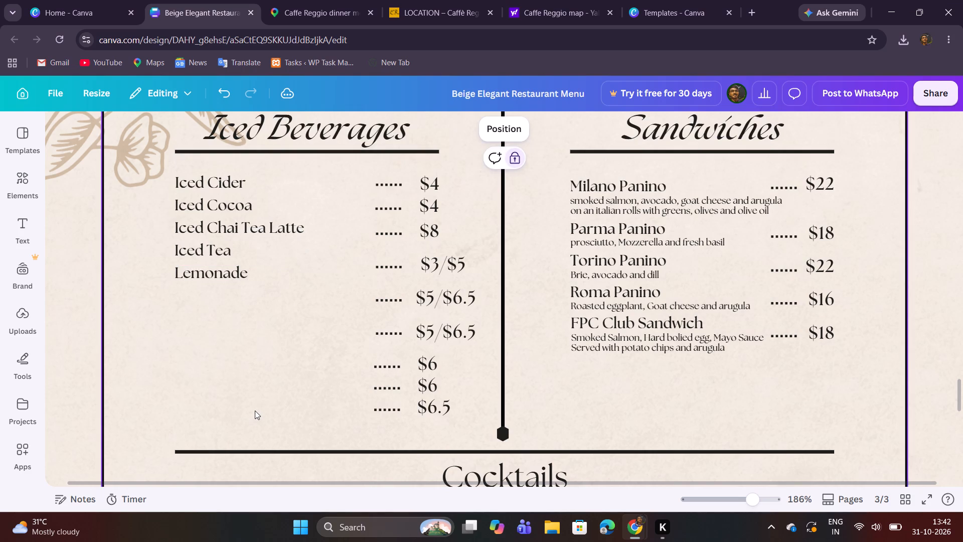
Check the menu photo's next iced beverage, then duplicate the Lemonade title below and change the copy to "Carrot Juice".
{"action": "left_click", "coordinate": [291, 0]}
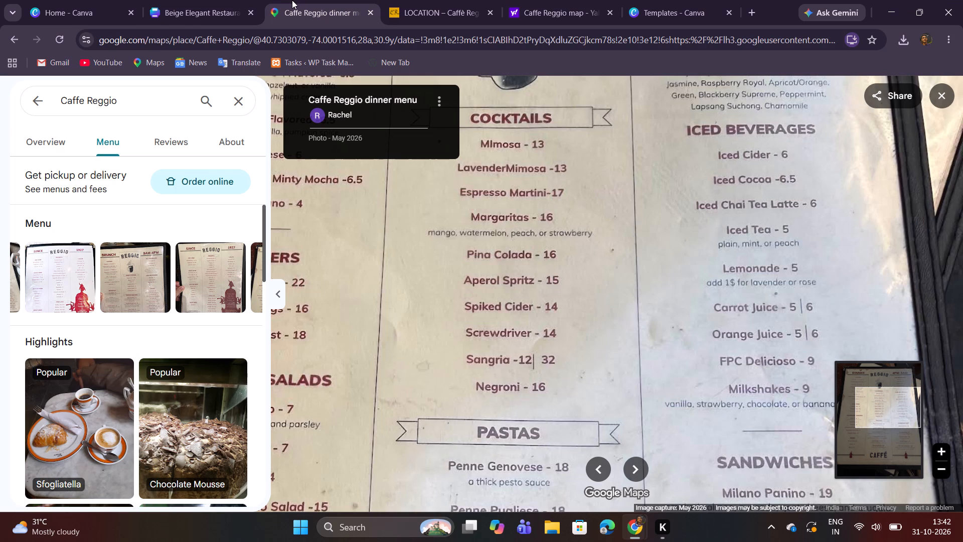
{"action": "left_click", "coordinate": [211, 12]}
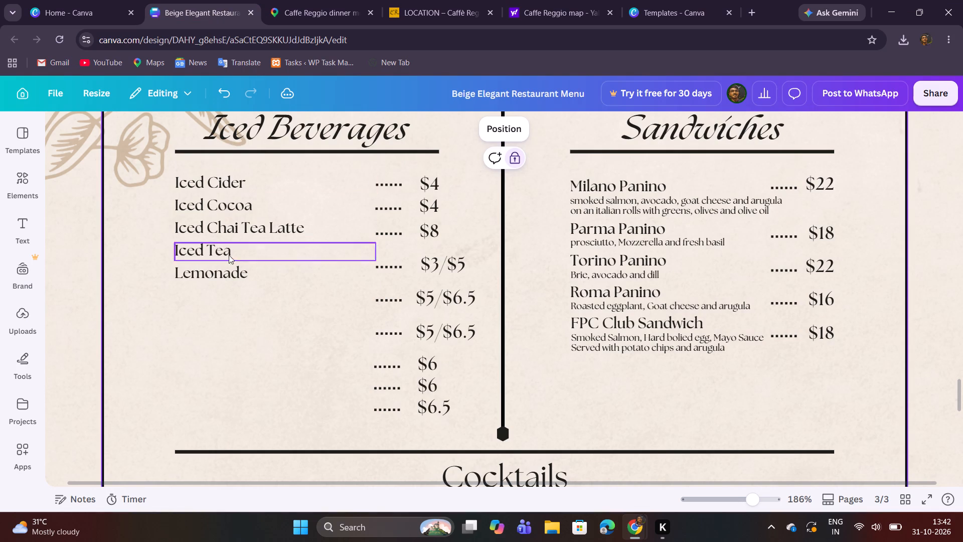
{"action": "left_click", "coordinate": [234, 282]}
{"action": "left_click", "coordinate": [271, 238]}
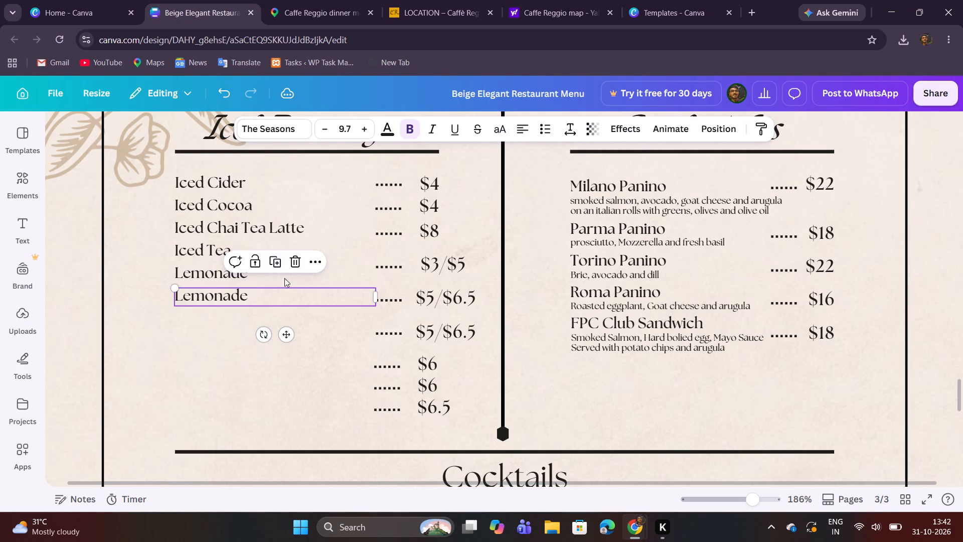
{"action": "double_click", "coordinate": [261, 299]}
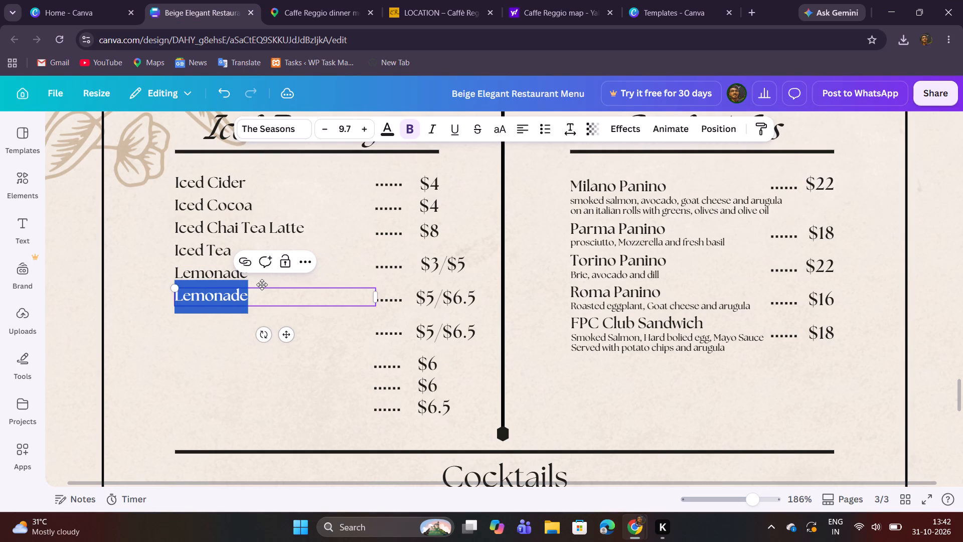
{"action": "type", "text": "Carro"}
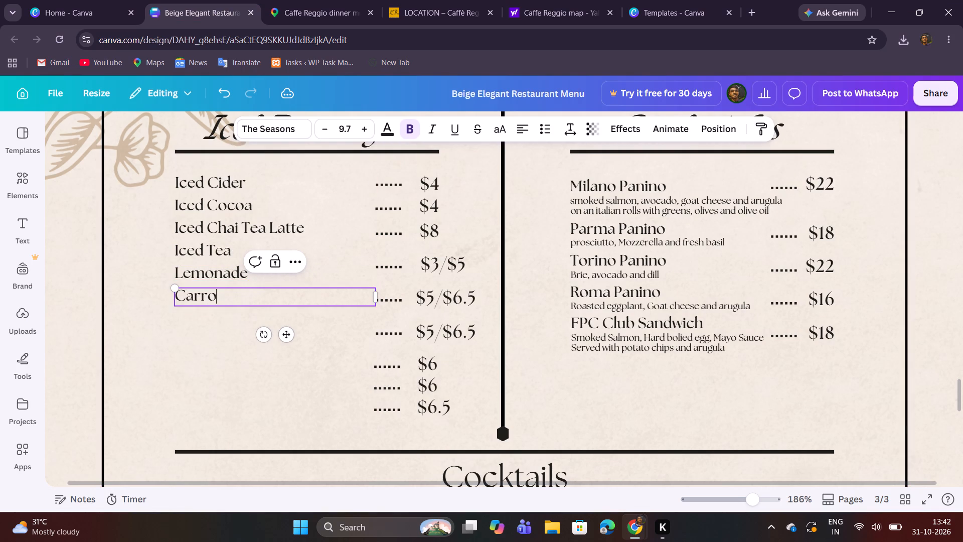
{"action": "type", "text": "t Juice"}
Check the menu photo's next iced beverage, then duplicate the Carrot Juice title below and change the copy to "Orange Juice".
{"action": "left_click", "coordinate": [283, 2]}
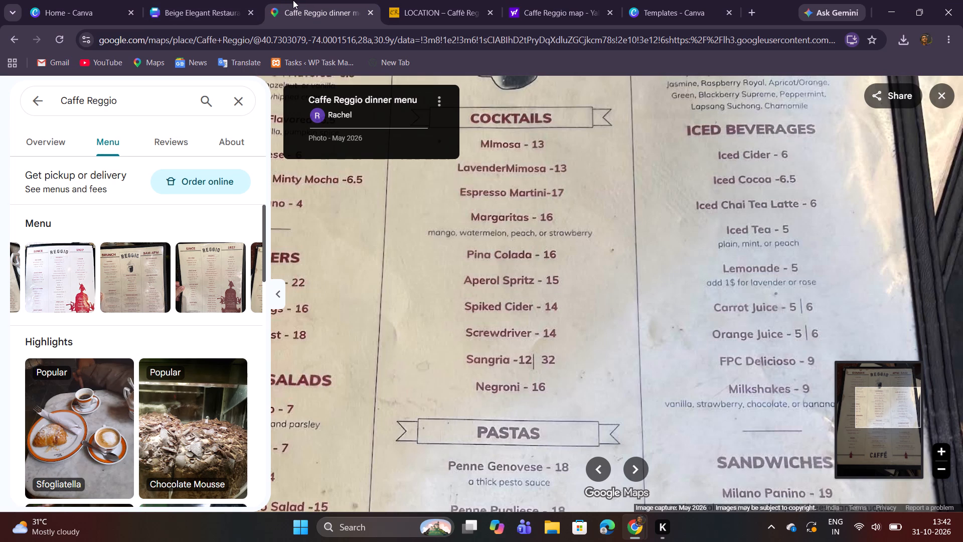
{"action": "left_click", "coordinate": [220, 0]}
{"action": "left_click", "coordinate": [308, 0]}
{"action": "left_click", "coordinate": [227, 0]}
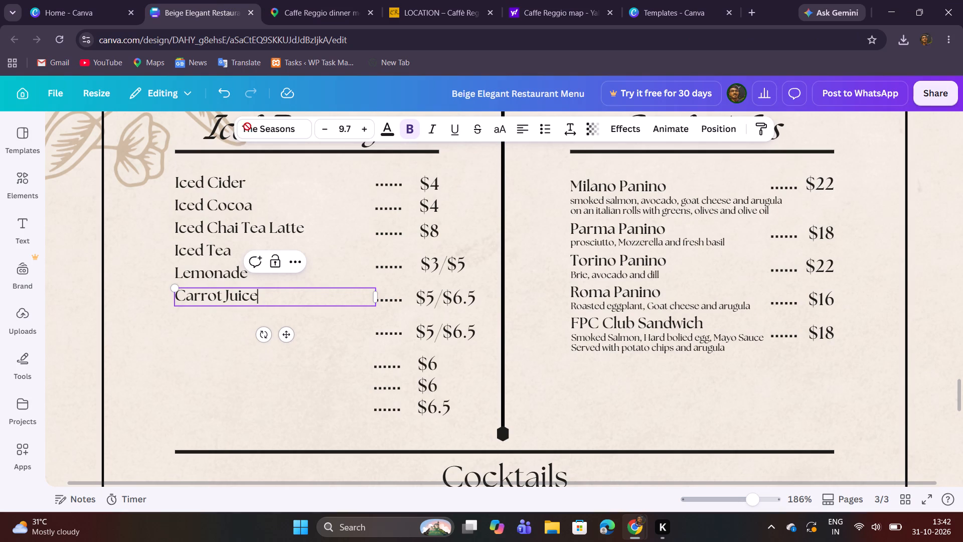
{"action": "left_click", "coordinate": [311, 325]}
{"action": "left_click", "coordinate": [306, 286]}
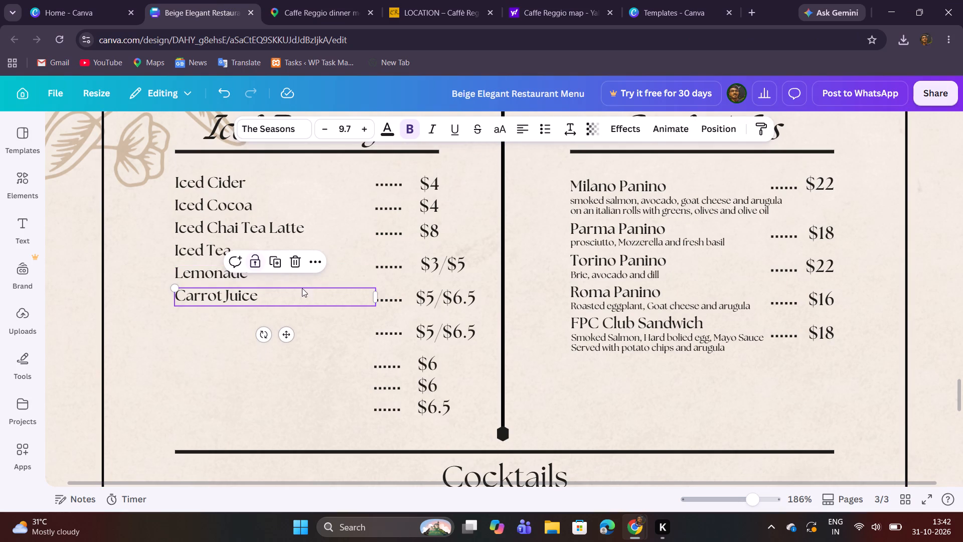
{"action": "left_click", "coordinate": [273, 261]}
{"action": "double_click", "coordinate": [281, 318]}
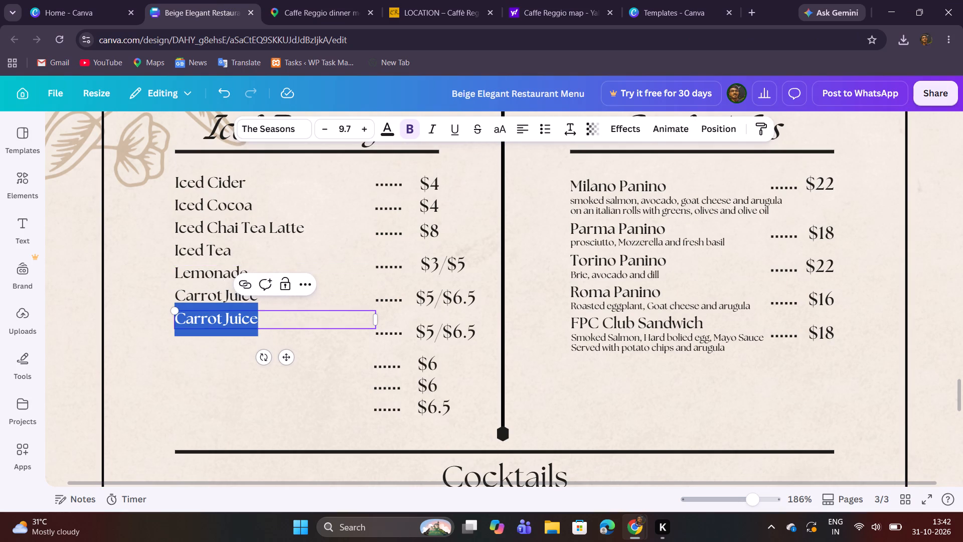
{"action": "left_click", "coordinate": [206, 355]}
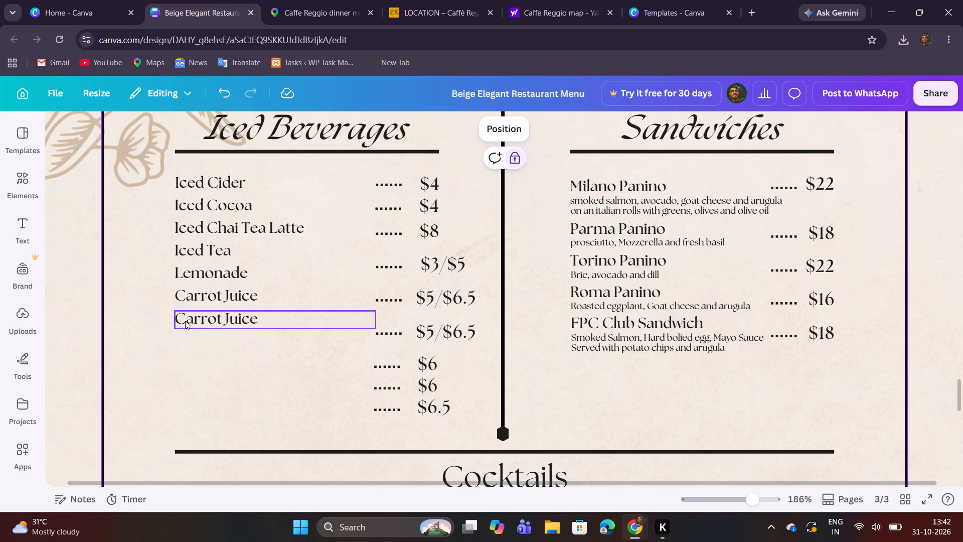
{"action": "double_click", "coordinate": [185, 321]}
{"action": "left_click", "coordinate": [180, 319]}
{"action": "left_click_drag", "start_coordinate": [178, 319], "coordinate": [220, 325]}
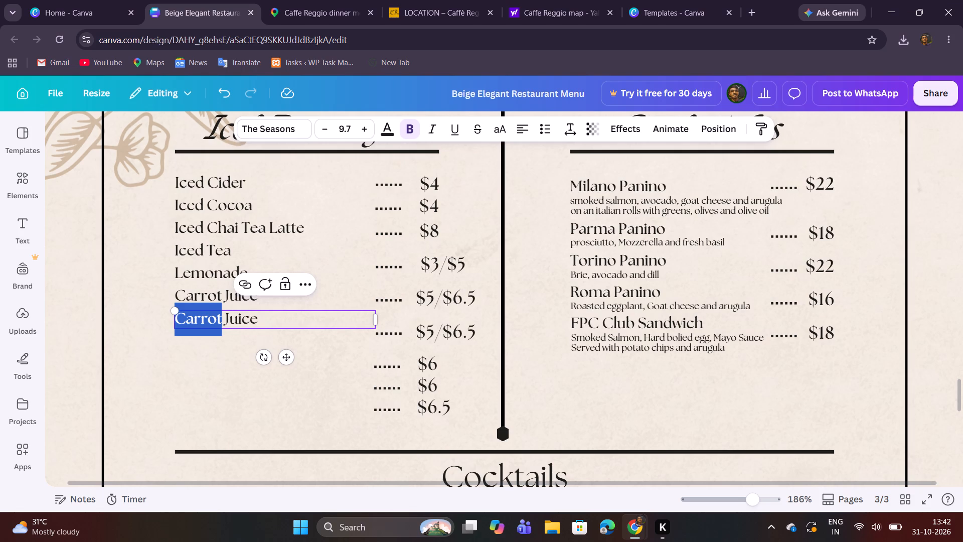
{"action": "key", "text": "shift+o"}
{"action": "type", "text": "range"}
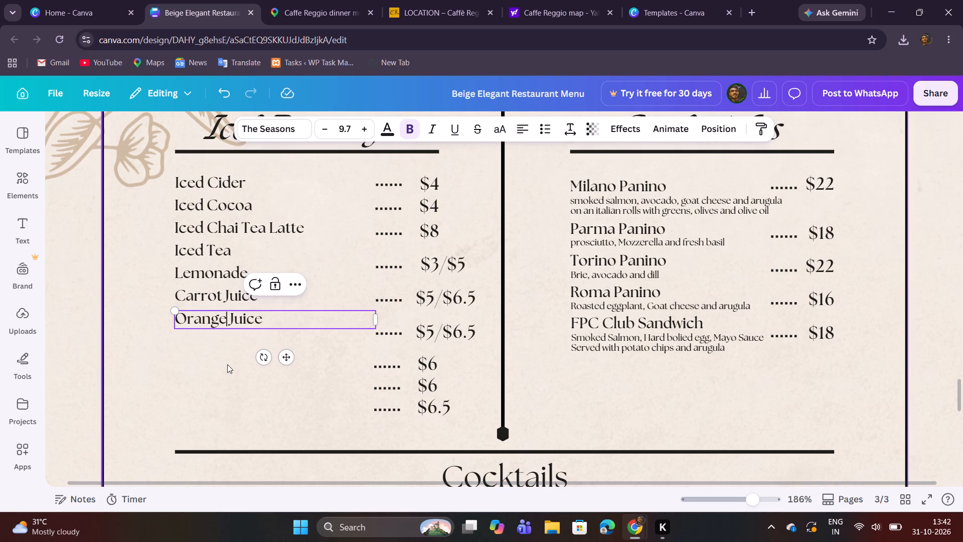
{"action": "left_click", "coordinate": [227, 368]}
Duplicate the Orange Juice title directly below in the Iced Beverages column and nudge the copy slightly left.
{"action": "left_click", "coordinate": [292, 326]}
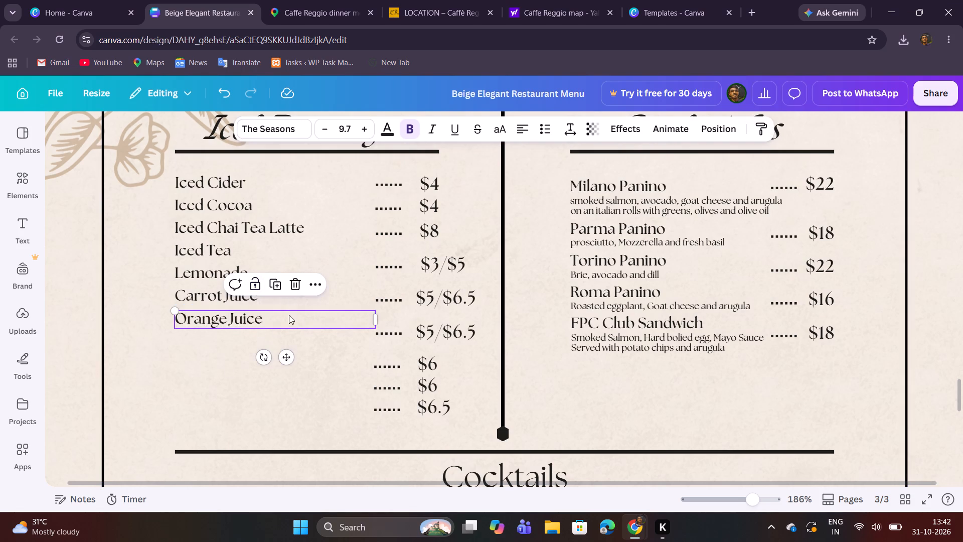
{"action": "left_click", "coordinate": [278, 284]}
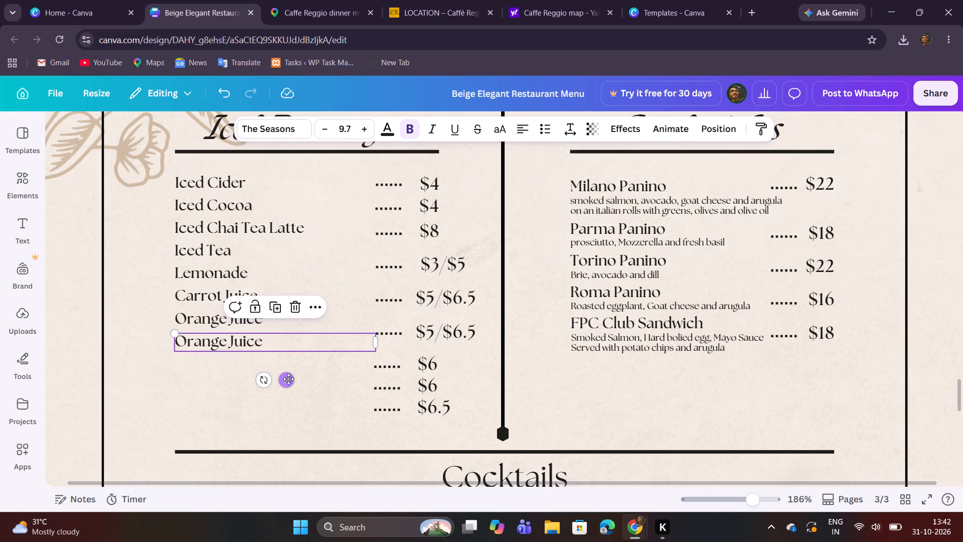
{"action": "left_click_drag", "start_coordinate": [288, 380], "coordinate": [283, 380]}
{"action": "left_click", "coordinate": [273, 330]}
{"action": "left_click", "coordinate": [274, 326]}
{"action": "left_click", "coordinate": [278, 326]}
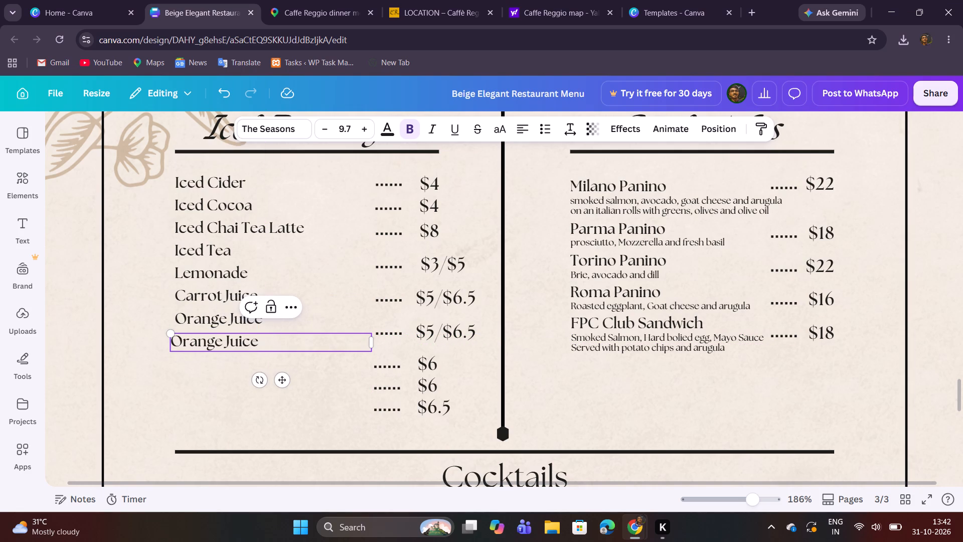
Nudge the upper Orange Juice title and the Carrot Juice title slightly left, in line with the lower Orange Juice copy.
{"action": "left_click", "coordinate": [298, 380]}
{"action": "left_click", "coordinate": [292, 324]}
{"action": "left_click_drag", "start_coordinate": [286, 359], "coordinate": [284, 358]}
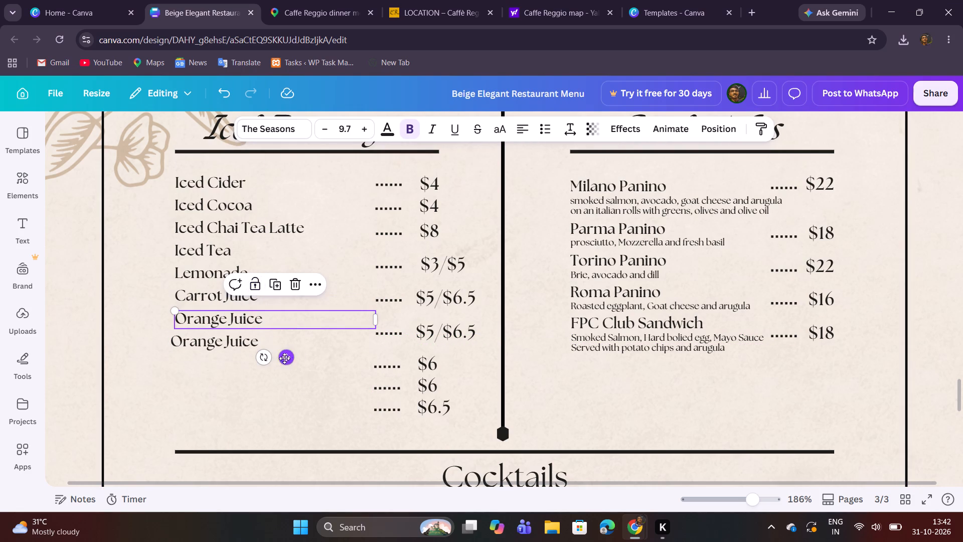
{"action": "left_click_drag", "start_coordinate": [284, 358], "coordinate": [281, 358]}
{"action": "left_click", "coordinate": [266, 296]}
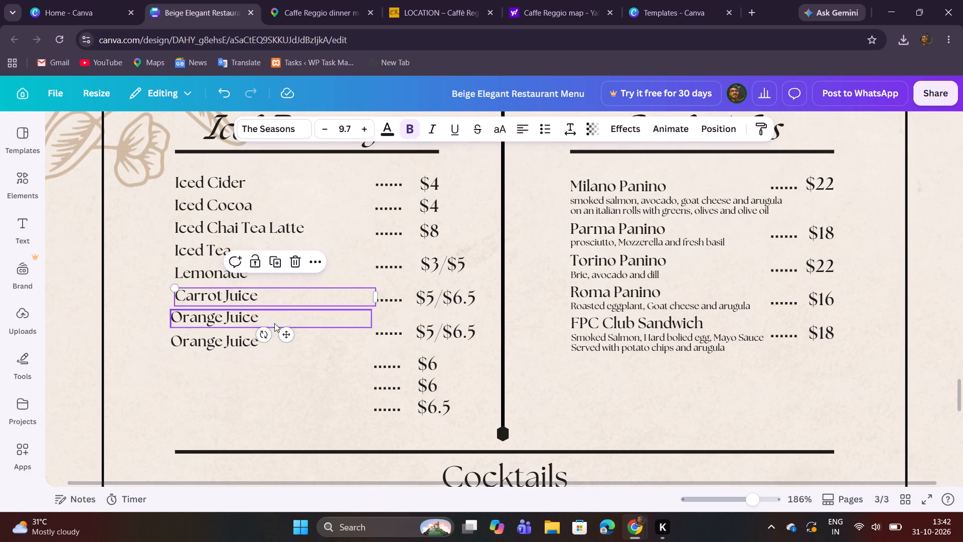
{"action": "left_click", "coordinate": [283, 339]}
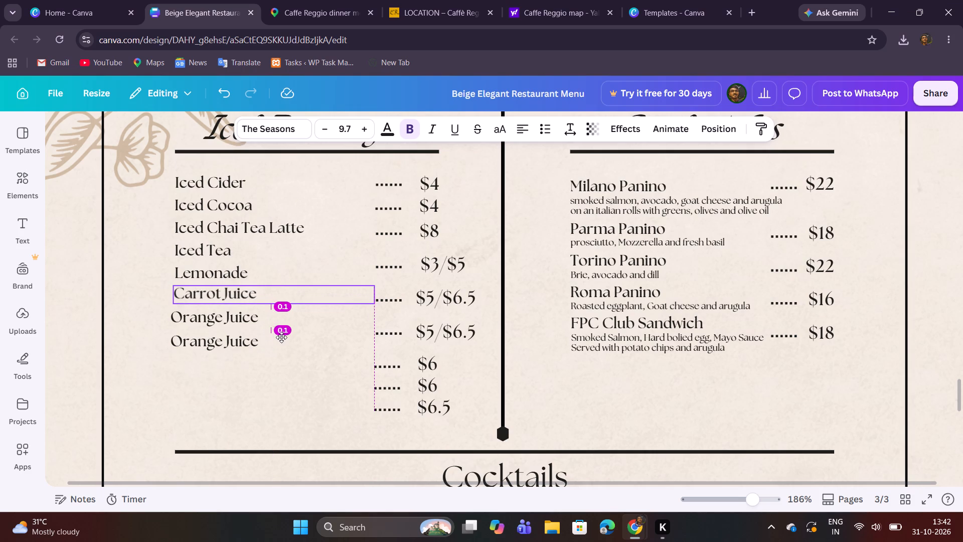
{"action": "left_click", "coordinate": [266, 420]}
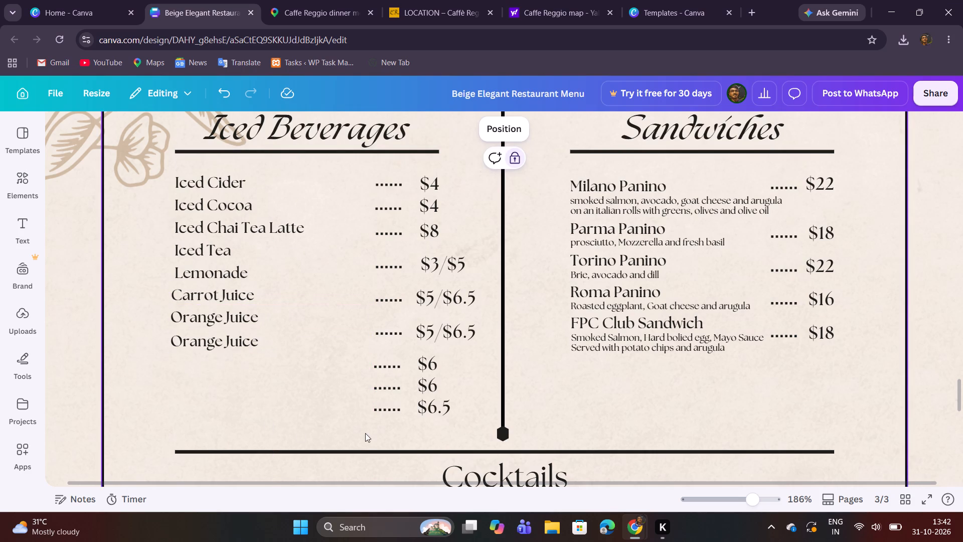
Check the menu photo's next iced beverage and change the lower Orange Juice copy to "FPC Delicioso".
{"action": "left_click", "coordinate": [329, 0]}
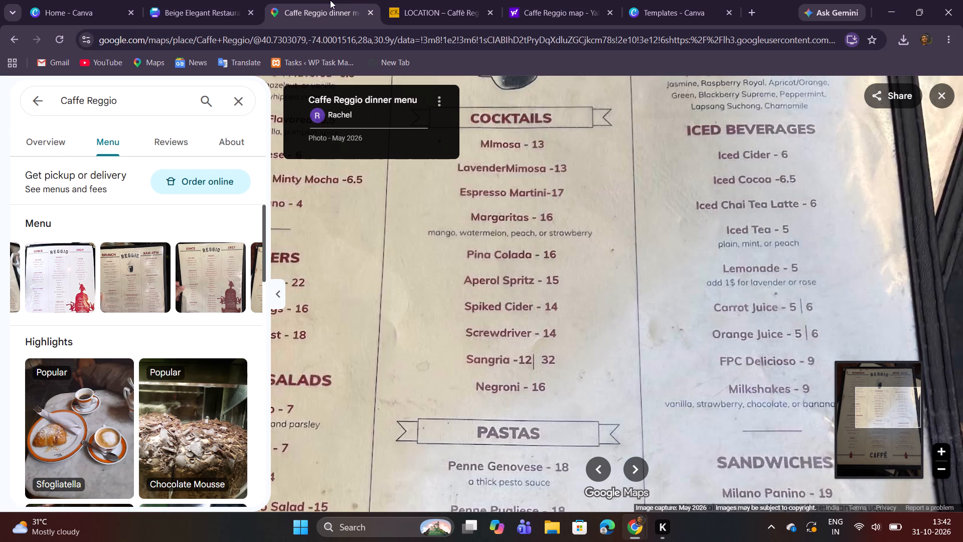
{"action": "left_click", "coordinate": [206, 0]}
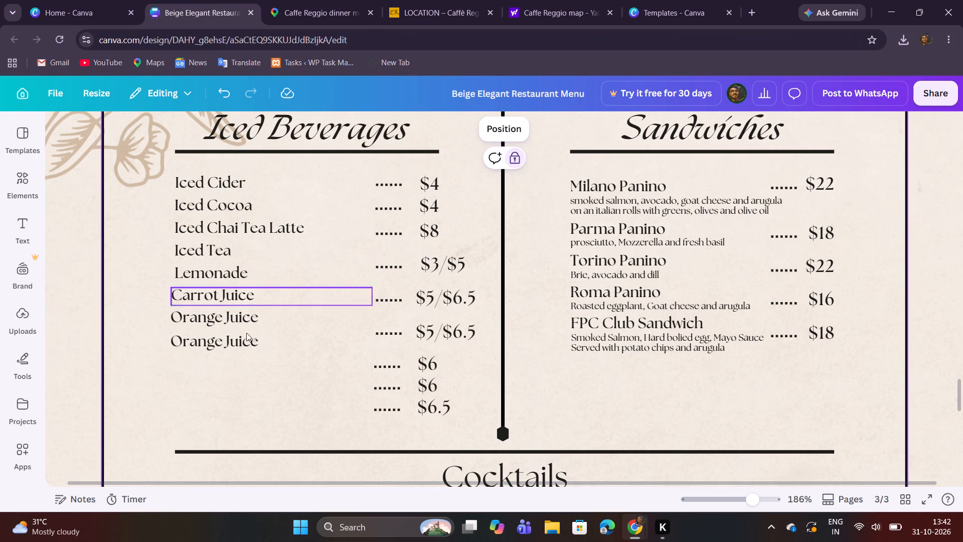
{"action": "double_click", "coordinate": [251, 352]}
{"action": "left_click", "coordinate": [306, 0]}
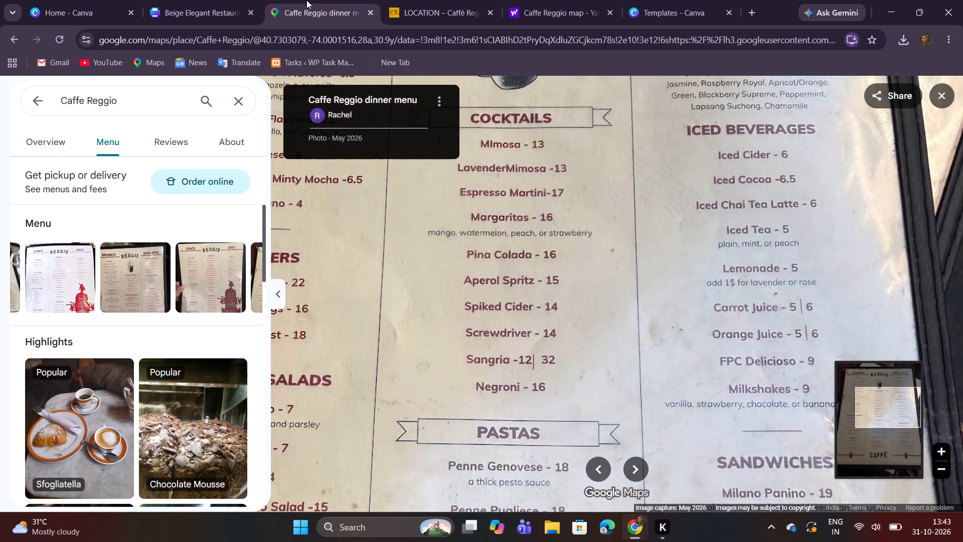
{"action": "left_click", "coordinate": [198, 0]}
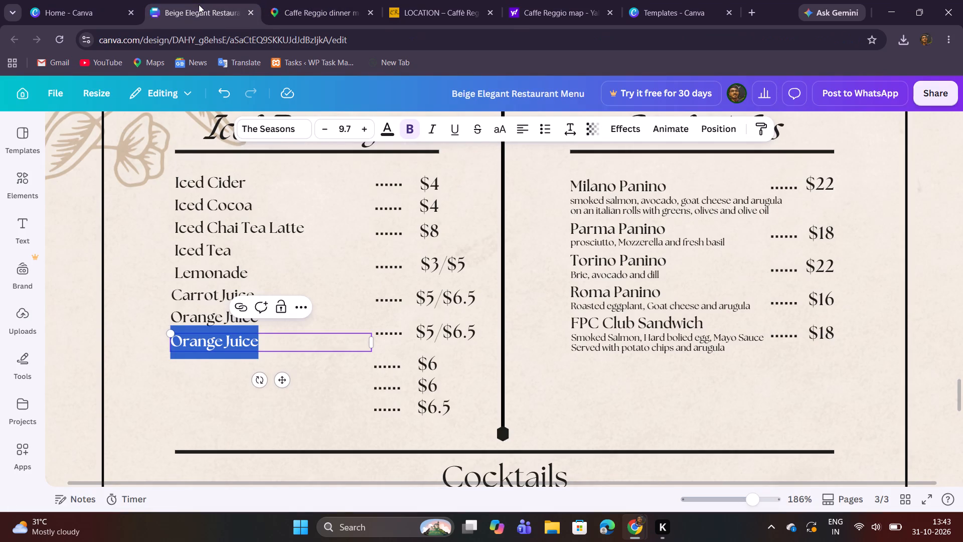
{"action": "key", "text": "shift+f"}
{"action": "type", "text": "PC"}
{"action": "key", "text": "space"}
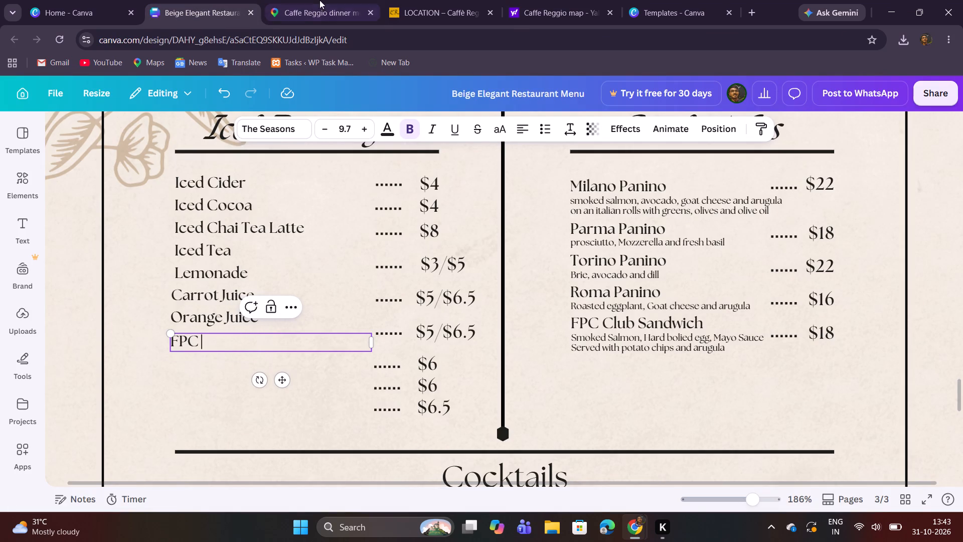
{"action": "left_click", "coordinate": [356, 0]}
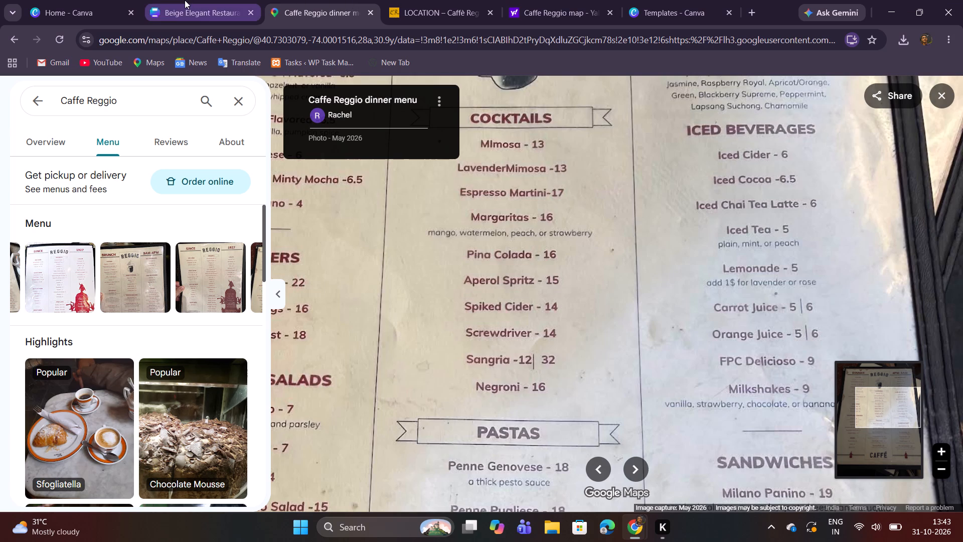
{"action": "left_click", "coordinate": [185, 0]}
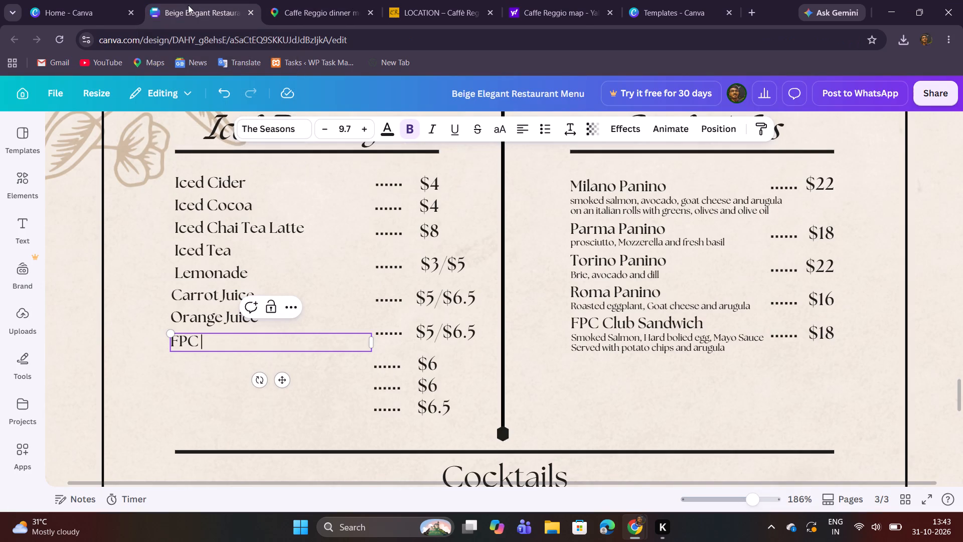
{"action": "type", "text": "Delicioso"}
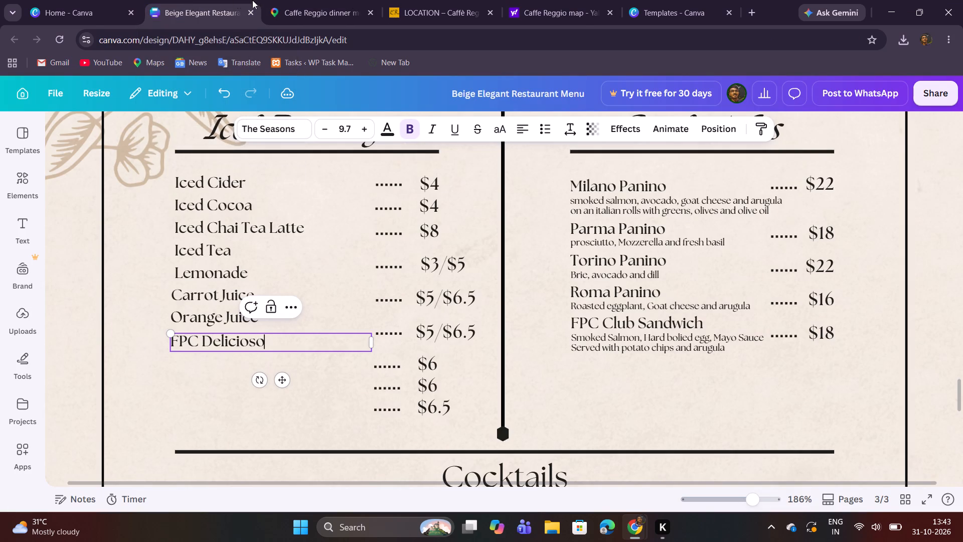
Check the menu photo's next iced beverage, then duplicate the FPC Delicioso title below and change the copy to "Milk Shakes".
{"action": "left_click", "coordinate": [297, 0]}
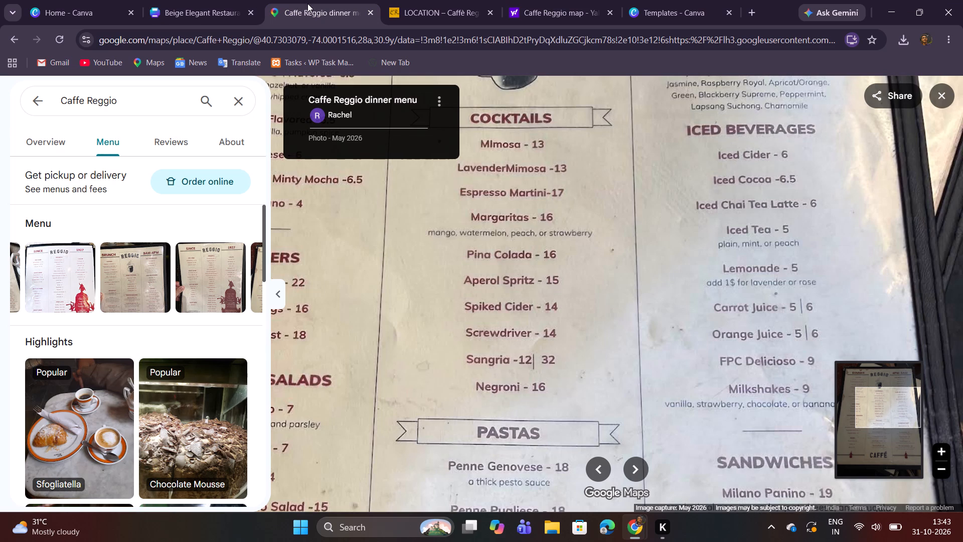
{"action": "left_click", "coordinate": [207, 0]}
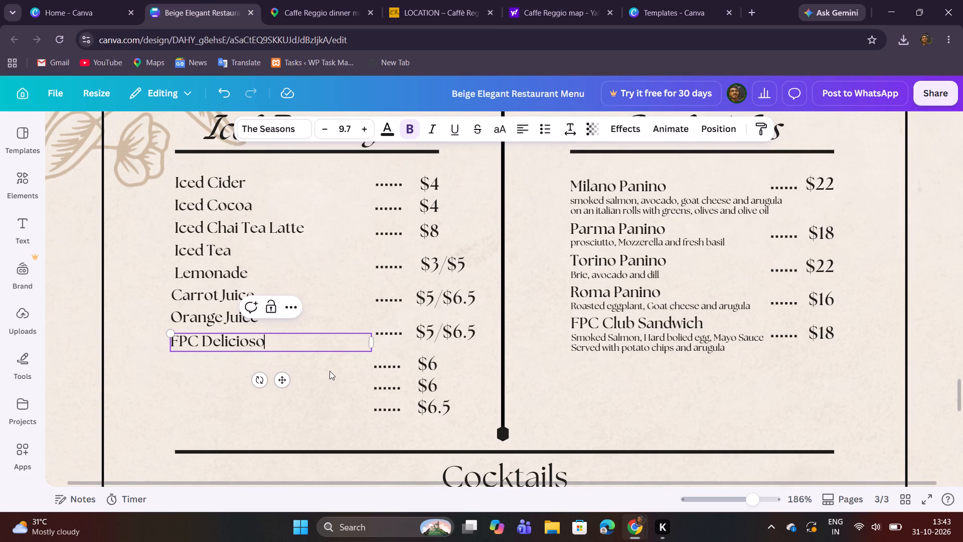
{"action": "left_click", "coordinate": [332, 372]}
{"action": "left_click", "coordinate": [323, 348]}
{"action": "left_click", "coordinate": [269, 311]}
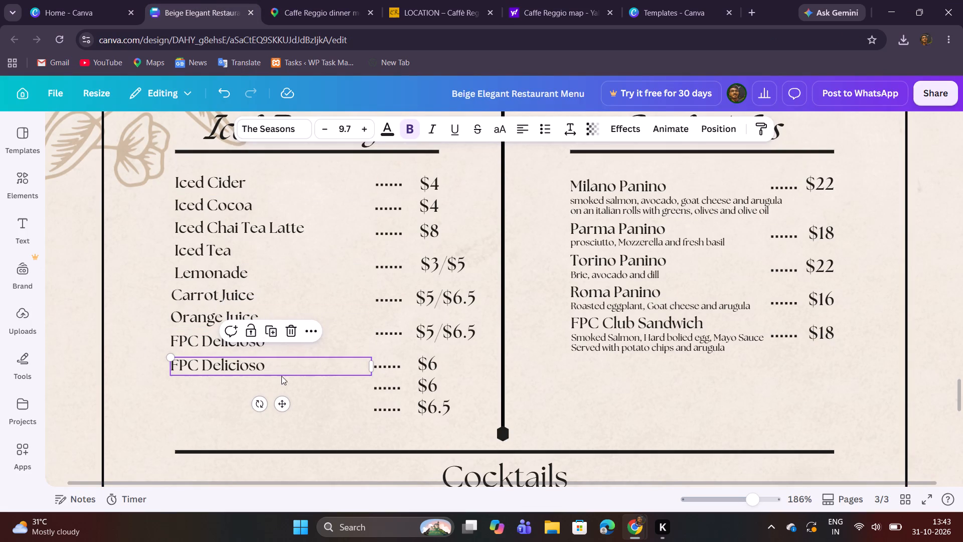
{"action": "double_click", "coordinate": [264, 366]}
{"action": "type", "text": "Milk Shaked"}
{"action": "key", "text": "BackSpace"}
{"action": "key", "text": "s"}
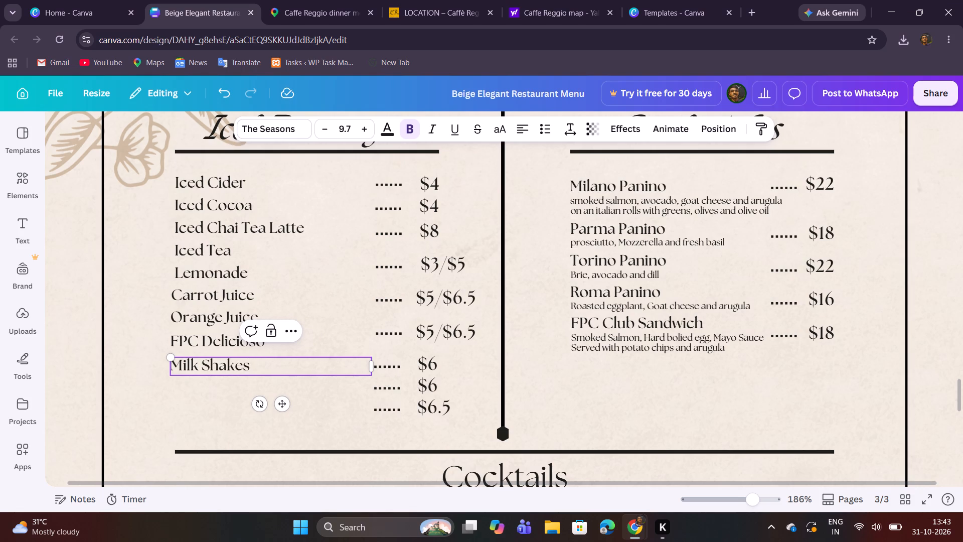
{"action": "left_click", "coordinate": [169, 427]}
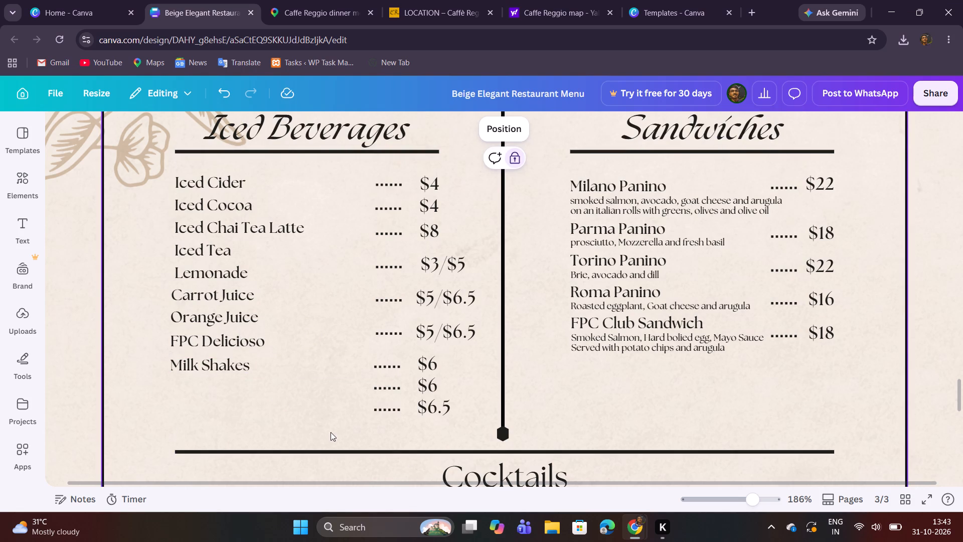
Nudge the FPC Delicioso and Milk Shakes titles slightly up to match the even spacing of the titles above.
{"action": "left_click", "coordinate": [221, 343]}
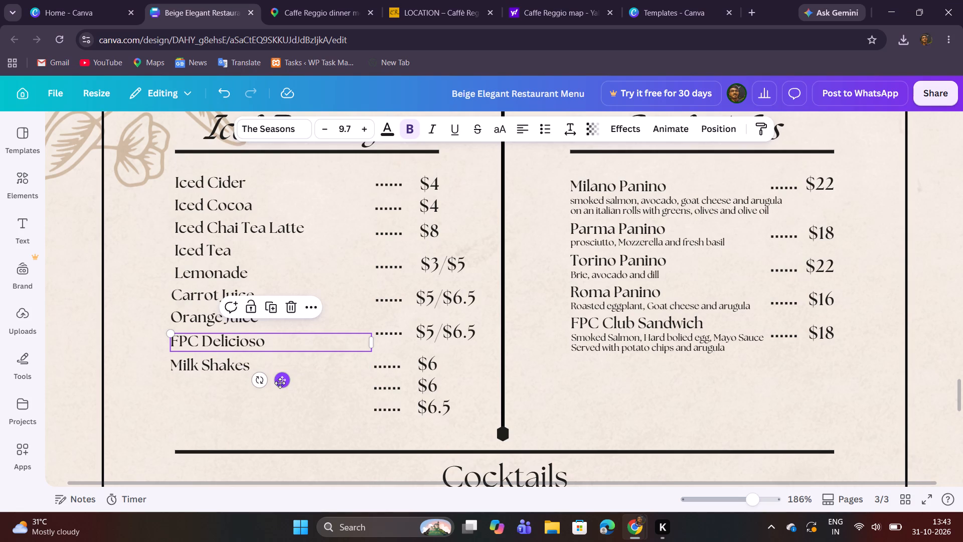
{"action": "left_click", "coordinate": [280, 383]}
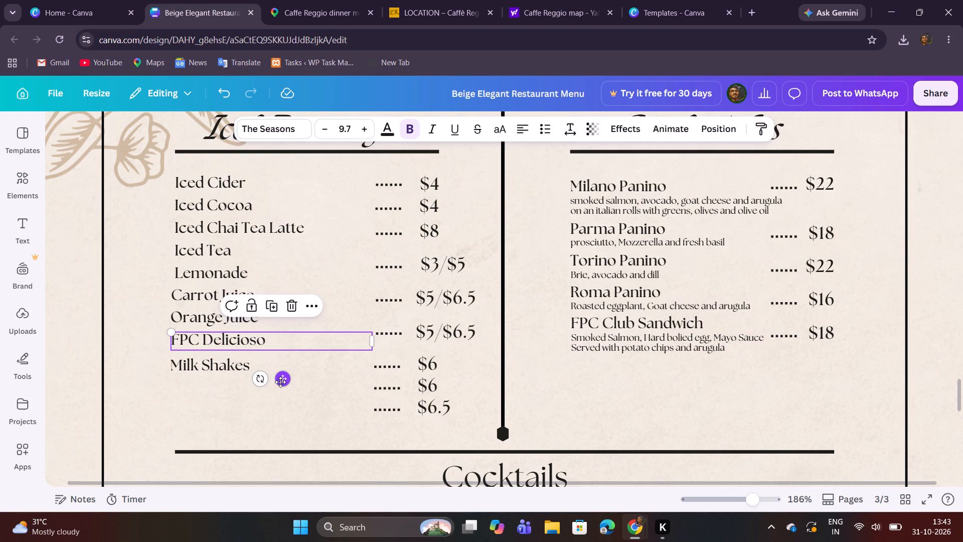
{"action": "left_click", "coordinate": [238, 370]}
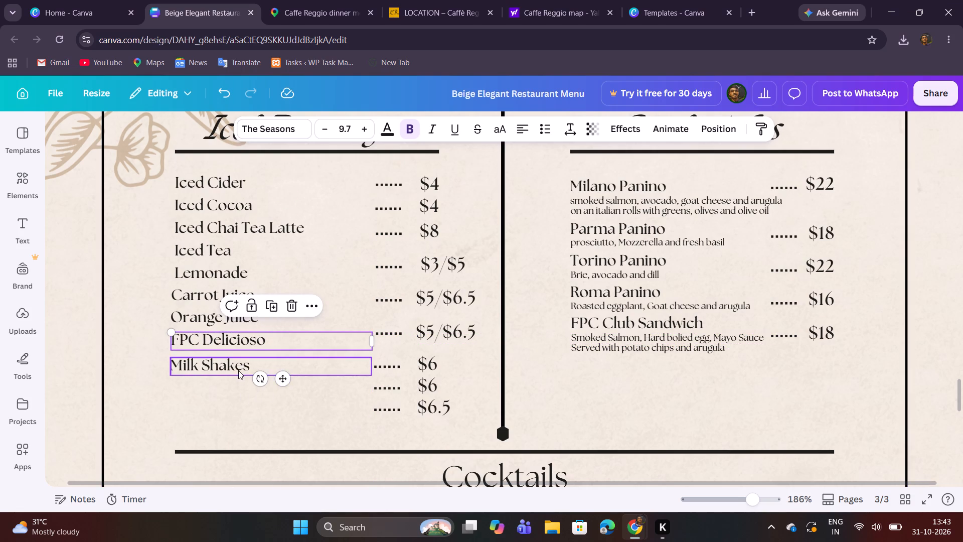
{"action": "left_click", "coordinate": [283, 402]}
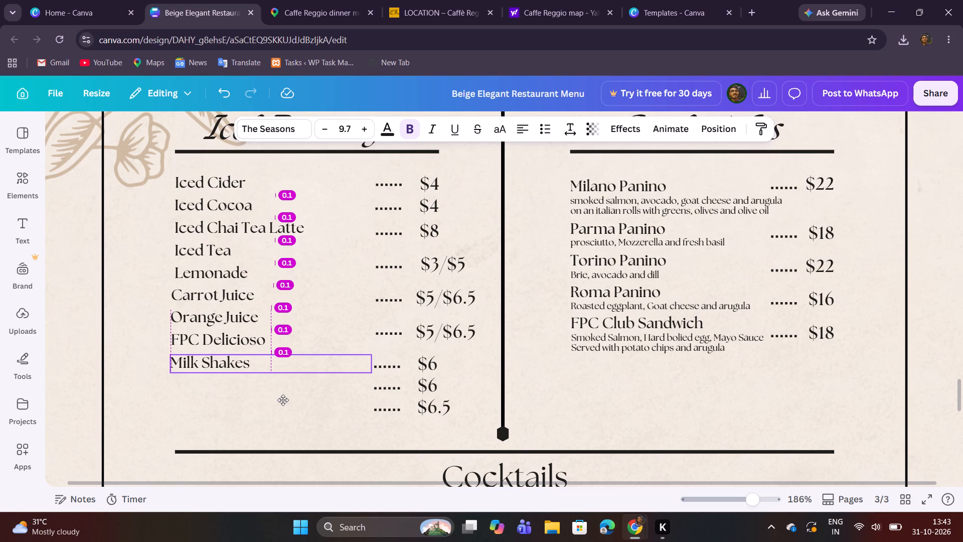
{"action": "left_click", "coordinate": [235, 430]}
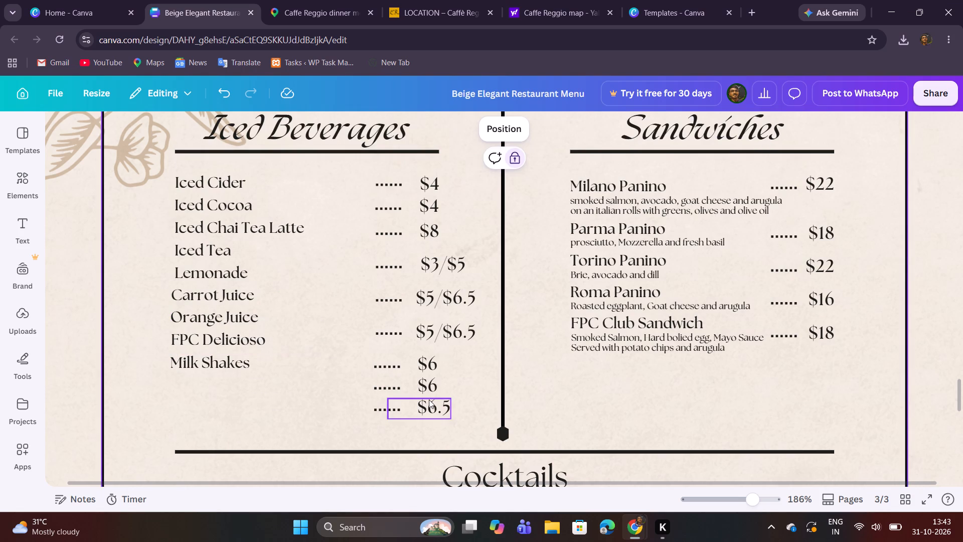
Check the menu photo, then move the Lemonade through Milk Shakes titles down together, leaving room for a description under Iced Tea.
{"action": "left_click", "coordinate": [369, 0]}
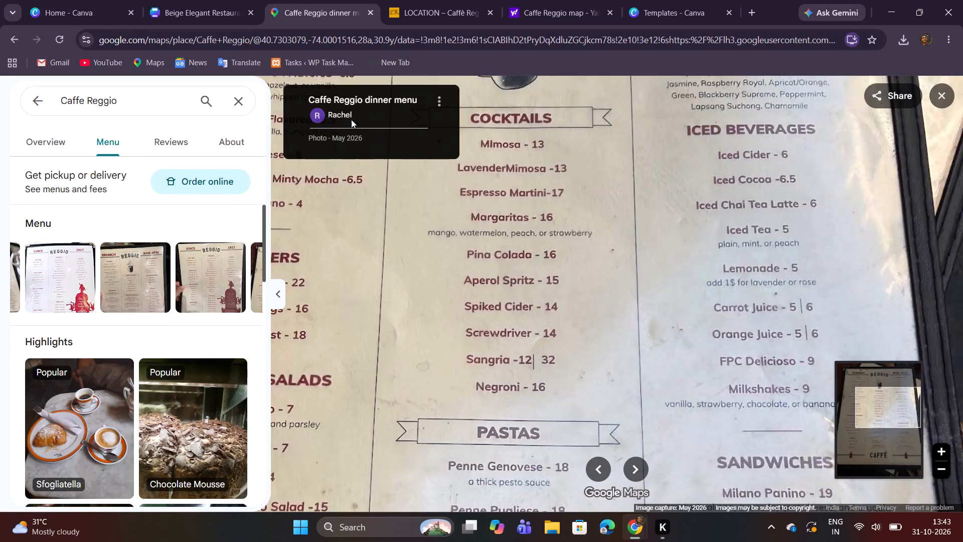
{"action": "left_click", "coordinate": [211, 0]}
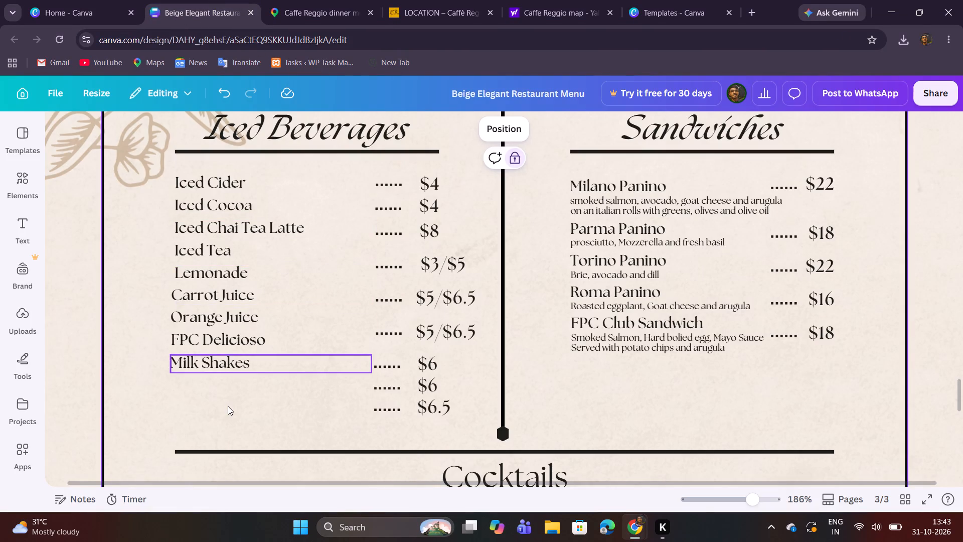
{"action": "left_click_drag", "start_coordinate": [227, 401], "coordinate": [209, 262]}
{"action": "left_click_drag", "start_coordinate": [252, 300], "coordinate": [252, 318]}
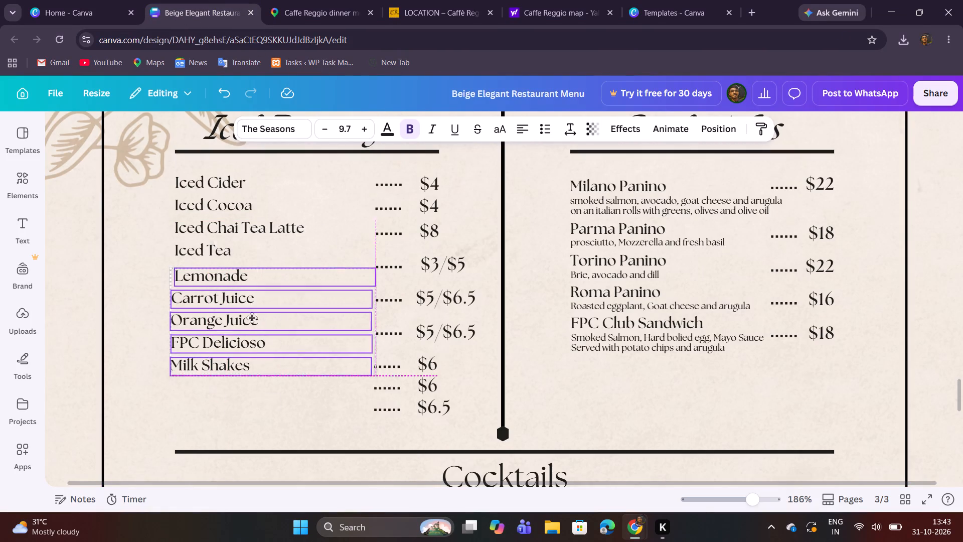
{"action": "left_click_drag", "start_coordinate": [252, 318], "coordinate": [253, 337]}
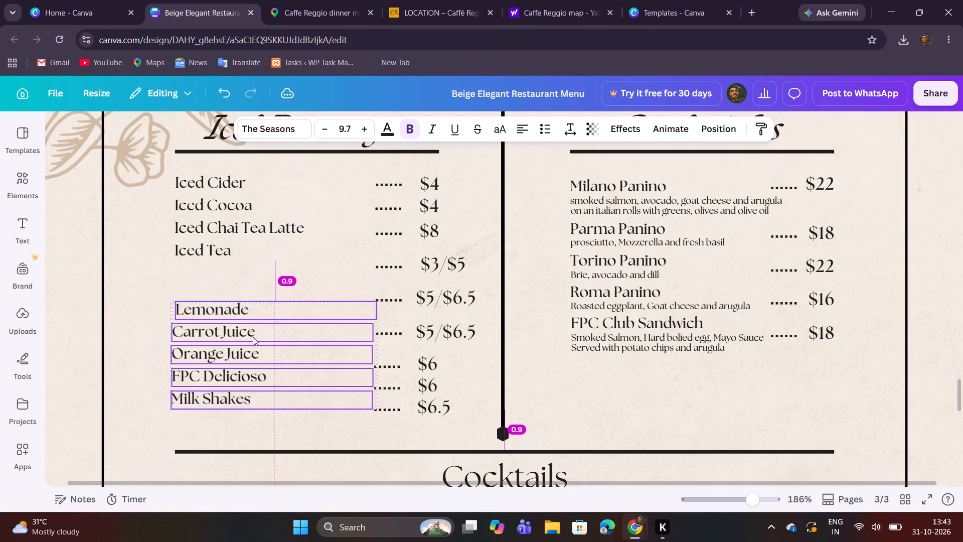
Duplicate the Torino Panino description and place the copy directly under the Iced Tea title, aligned with its left edge.
{"action": "left_click", "coordinate": [587, 274]}
{"action": "left_click", "coordinate": [680, 248]}
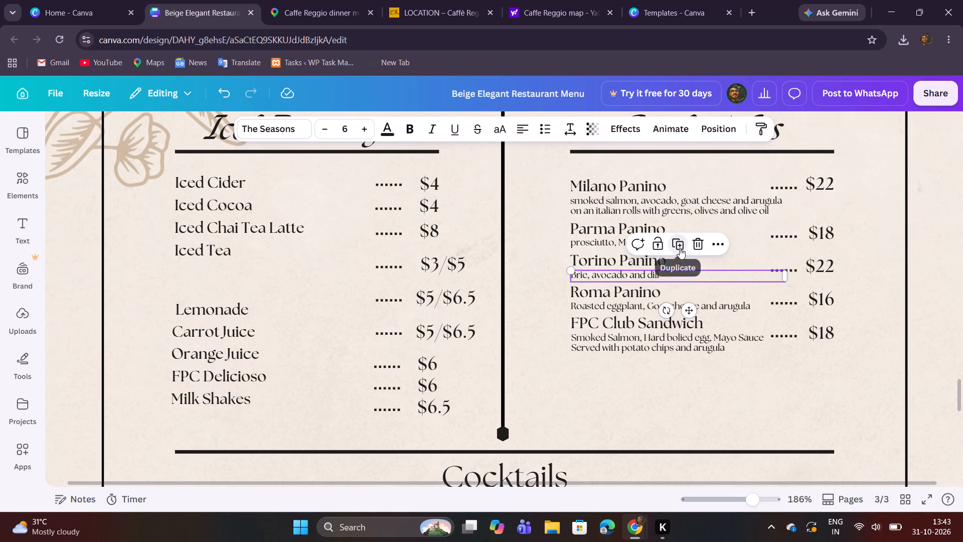
{"action": "left_click_drag", "start_coordinate": [706, 328], "coordinate": [269, 307]}
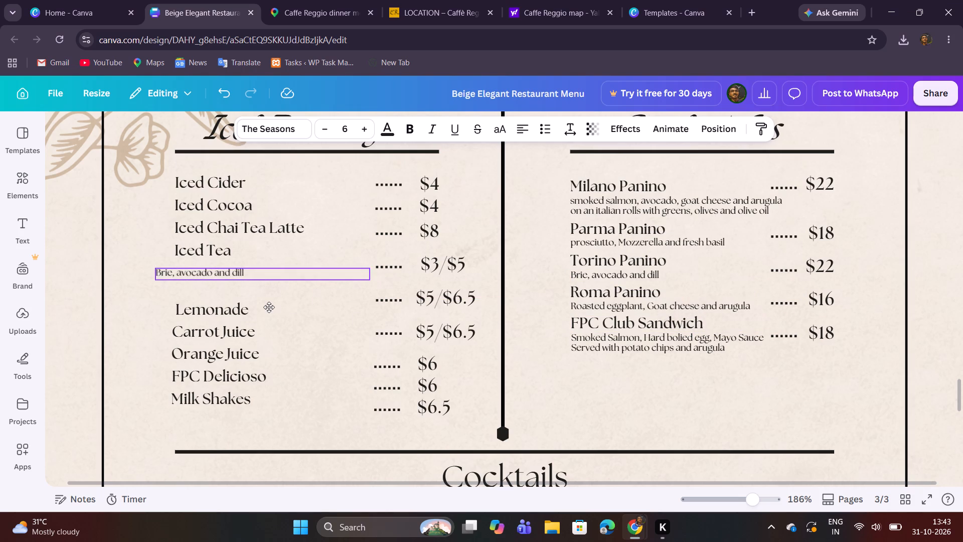
{"action": "left_click_drag", "start_coordinate": [269, 307], "coordinate": [291, 300]}
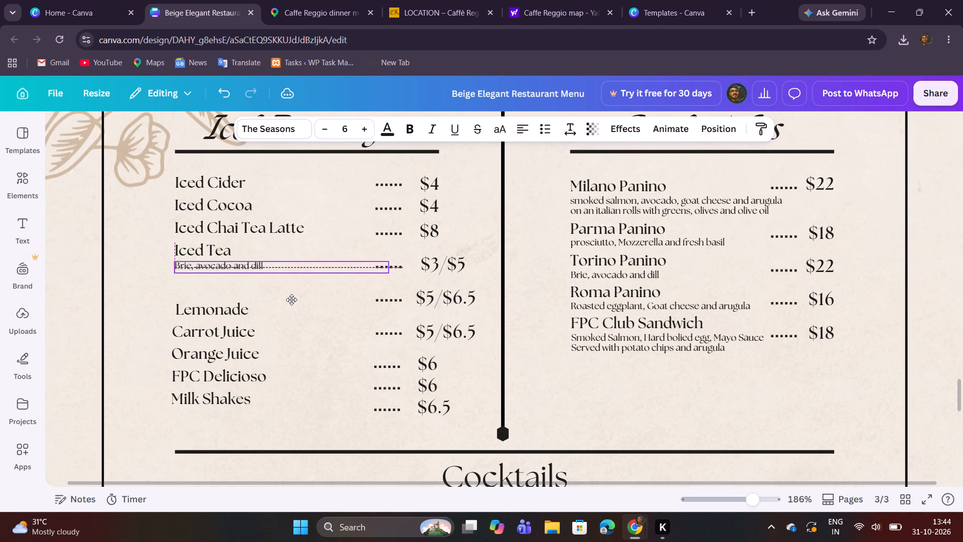
{"action": "left_click_drag", "start_coordinate": [291, 300], "coordinate": [291, 299]}
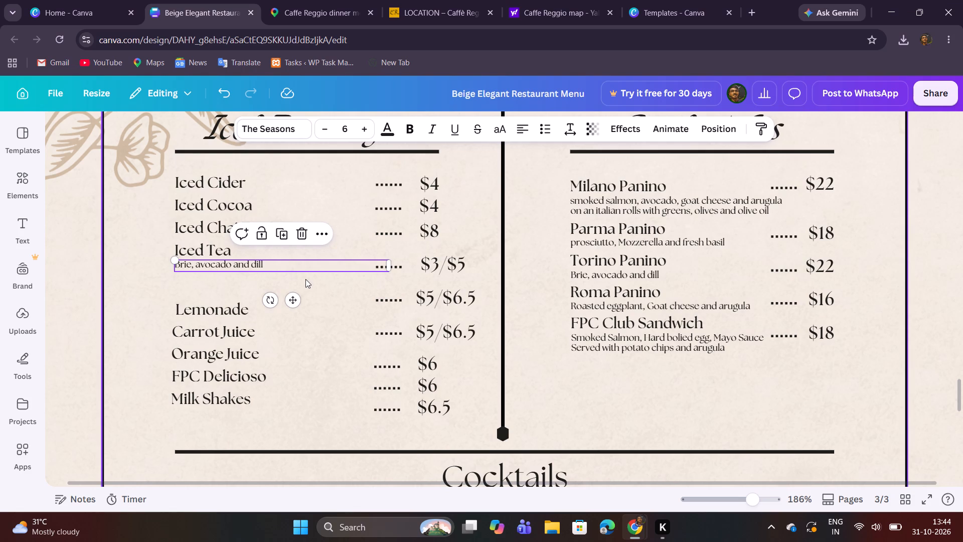
{"action": "left_click", "coordinate": [347, 286]}
Check the menu photo and replace the copied description under Iced Tea with "plain mint or peach".
{"action": "left_click", "coordinate": [348, 0]}
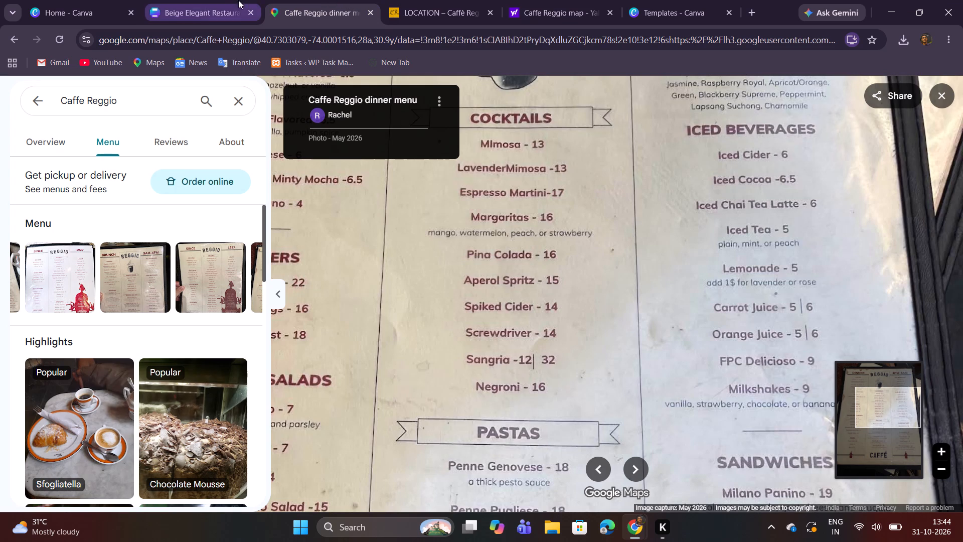
{"action": "left_click", "coordinate": [197, 1]}
{"action": "double_click", "coordinate": [242, 266]}
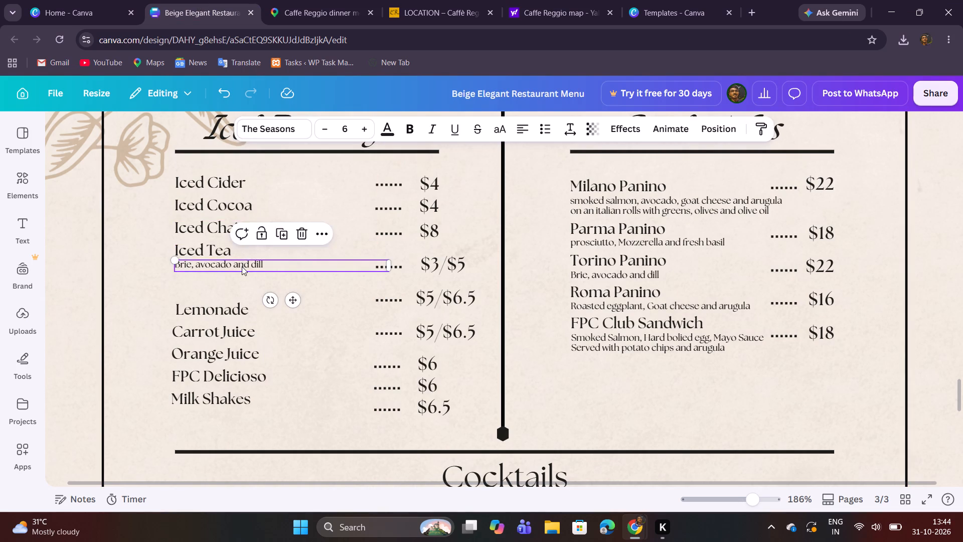
{"action": "type", "text": "plain"}
{"action": "key", "text": "space"}
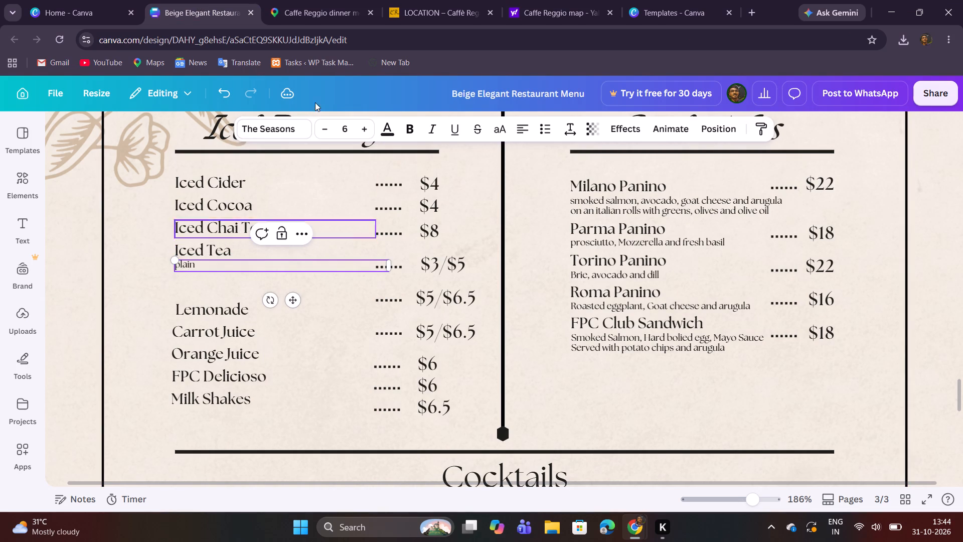
{"action": "left_click", "coordinate": [342, 0]}
{"action": "left_click", "coordinate": [129, 0]}
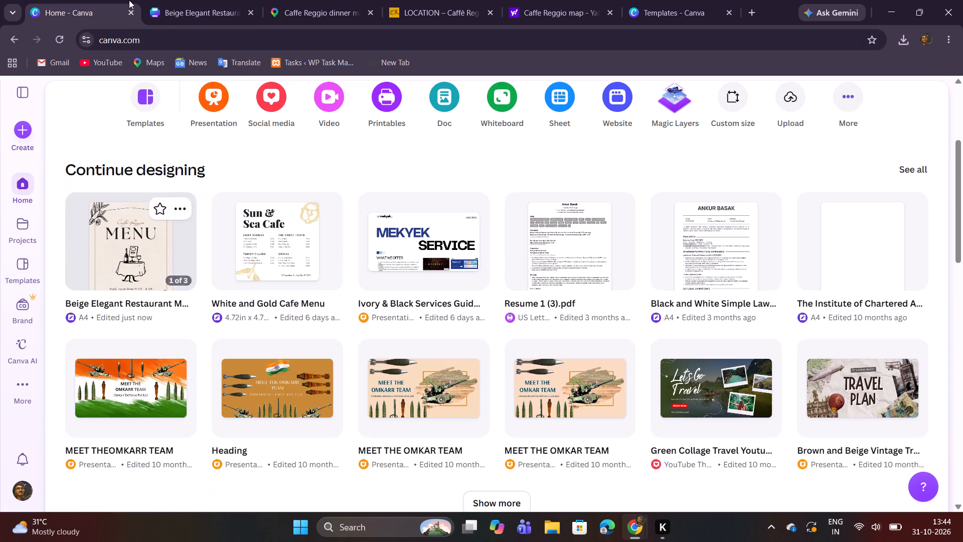
{"action": "left_click", "coordinate": [300, 0]}
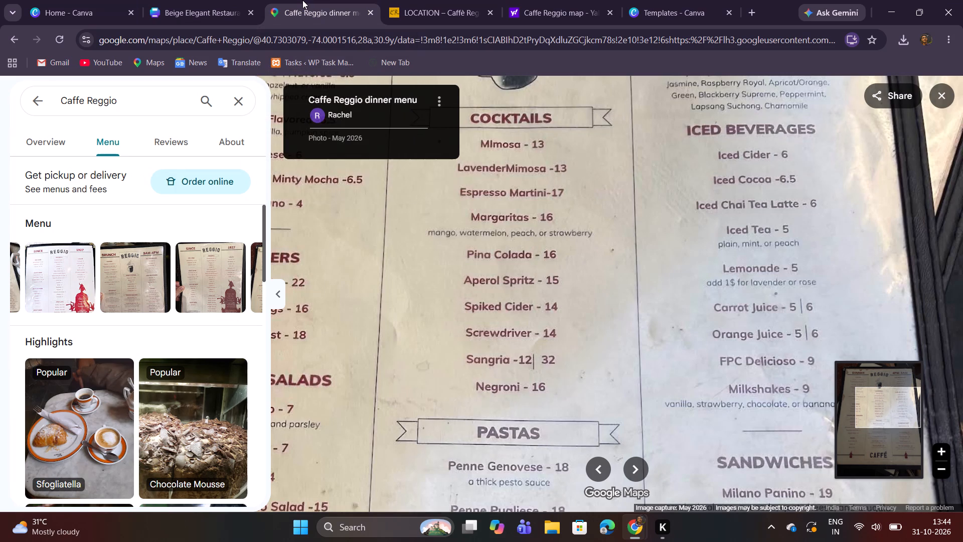
{"action": "left_click", "coordinate": [228, 0]}
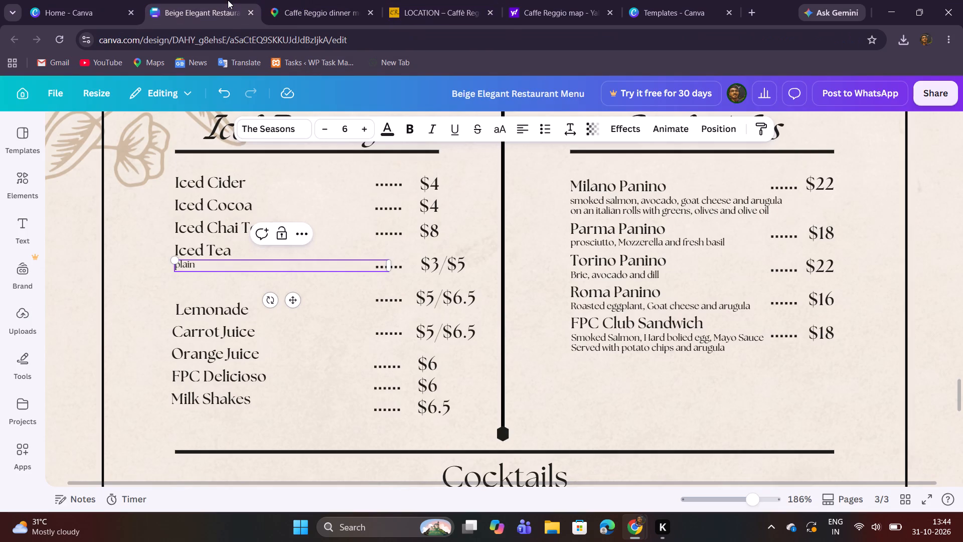
{"action": "type", "text": "min"}
{"action": "type", "text": "t ot"}
{"action": "key", "text": "space"}
{"action": "key", "text": "BackSpace"}
{"action": "key", "text": "BackSpace"}
{"action": "type", "text": "r pea"}
{"action": "type", "text": "ch"}
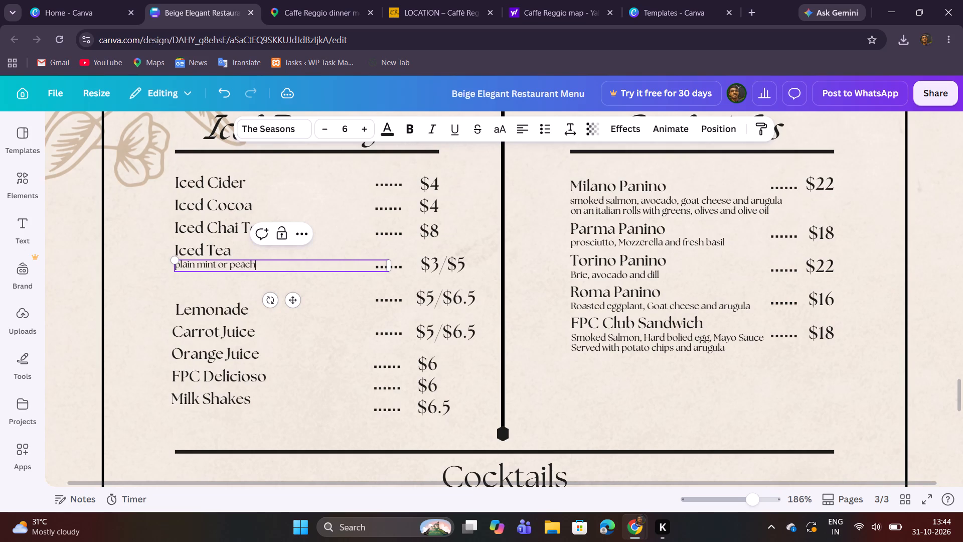
Recheck the menu photo and insert a comma after "plain" in the Iced Tea description.
{"action": "left_click", "coordinate": [324, 0]}
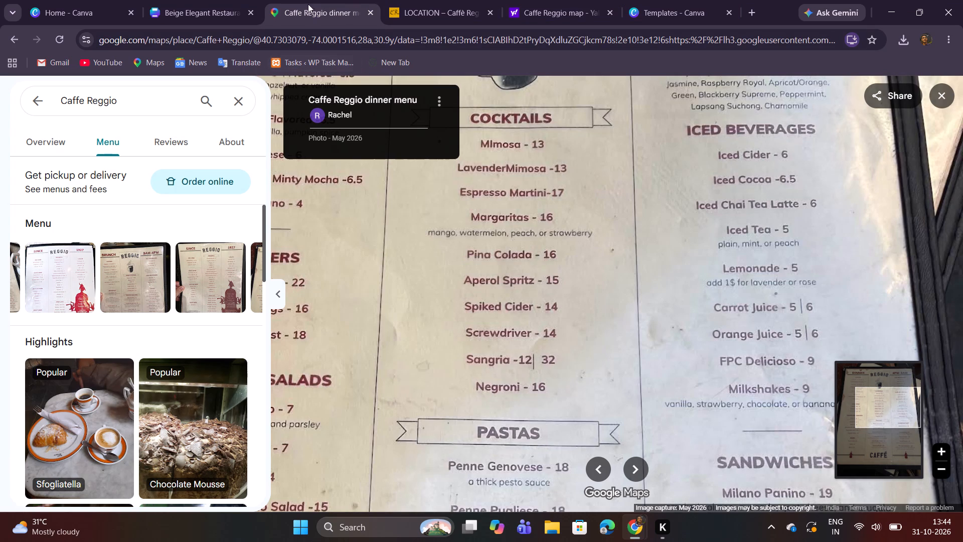
{"action": "left_click", "coordinate": [172, 0]}
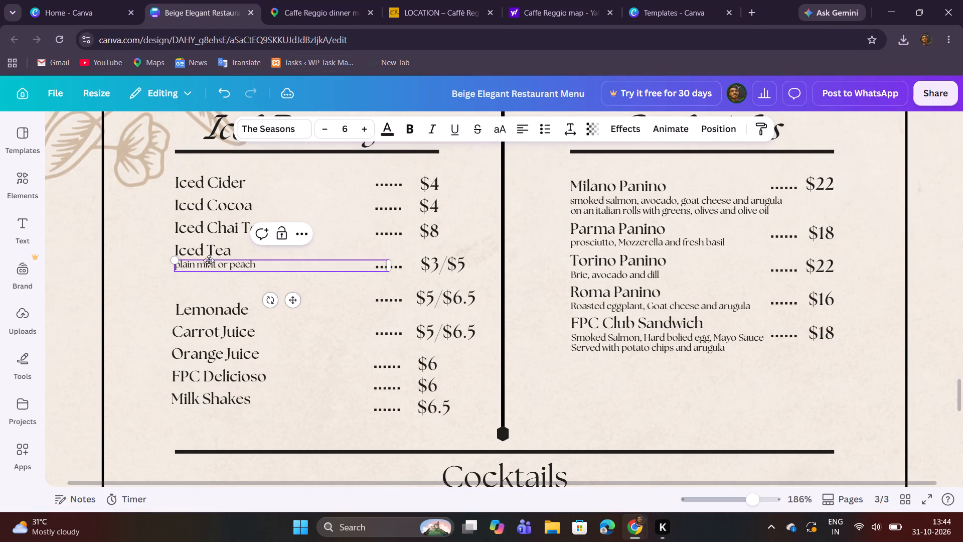
{"action": "left_click", "coordinate": [197, 265]}
{"action": "key", "text": "Left"}
{"action": "key", "text": "comma"}
{"action": "left_click", "coordinate": [238, 286]}
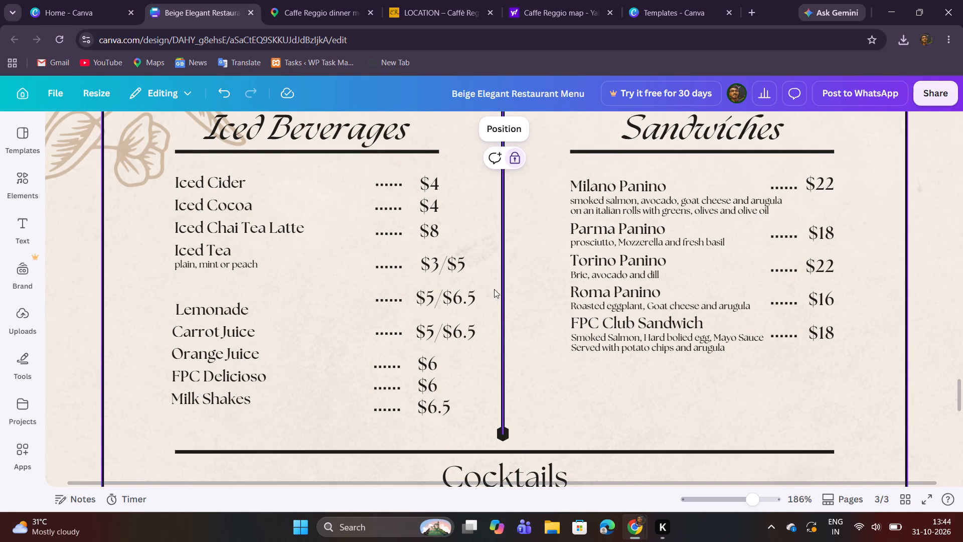
Check the menu photo, then move the Lemonade title up to sit just below the Iced Tea description.
{"action": "left_click", "coordinate": [288, 5]}
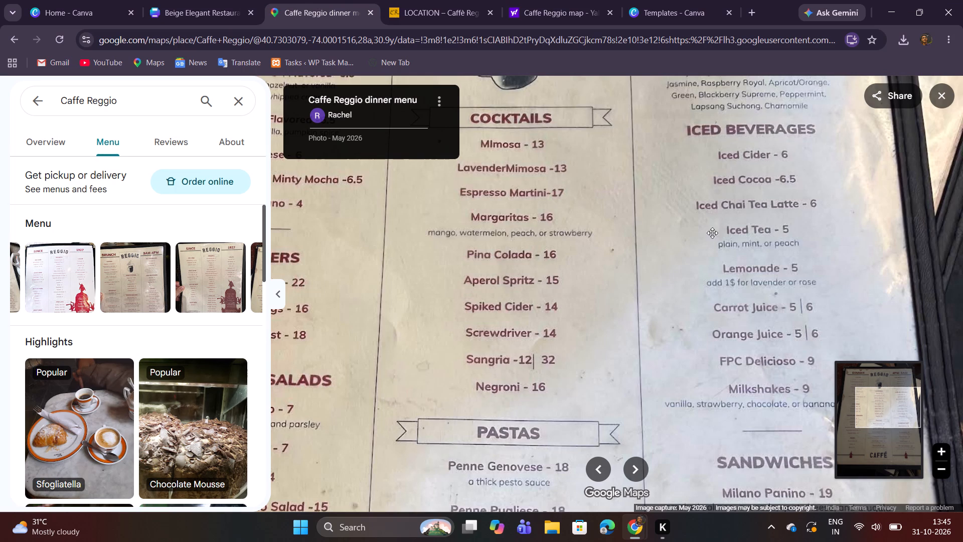
{"action": "left_click", "coordinate": [241, 0]}
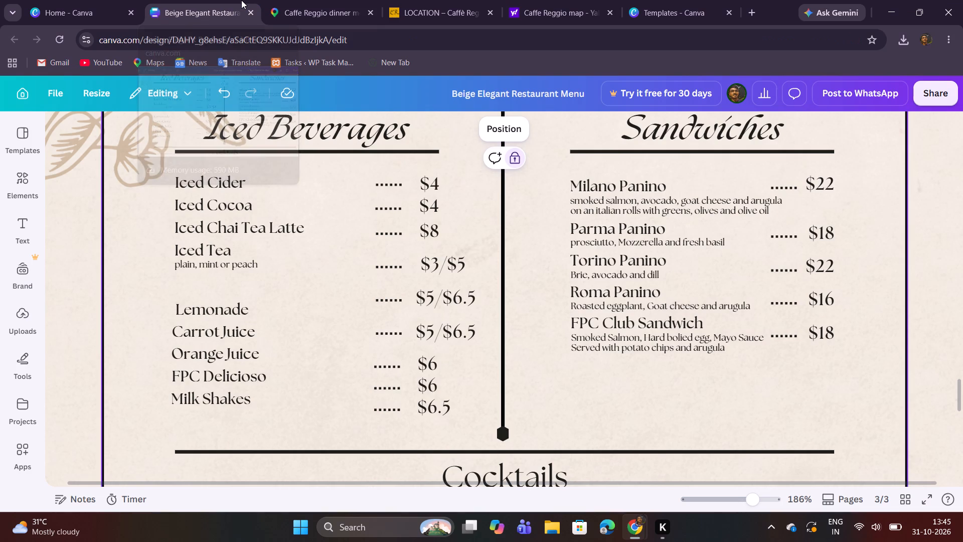
{"action": "left_click", "coordinate": [254, 304]}
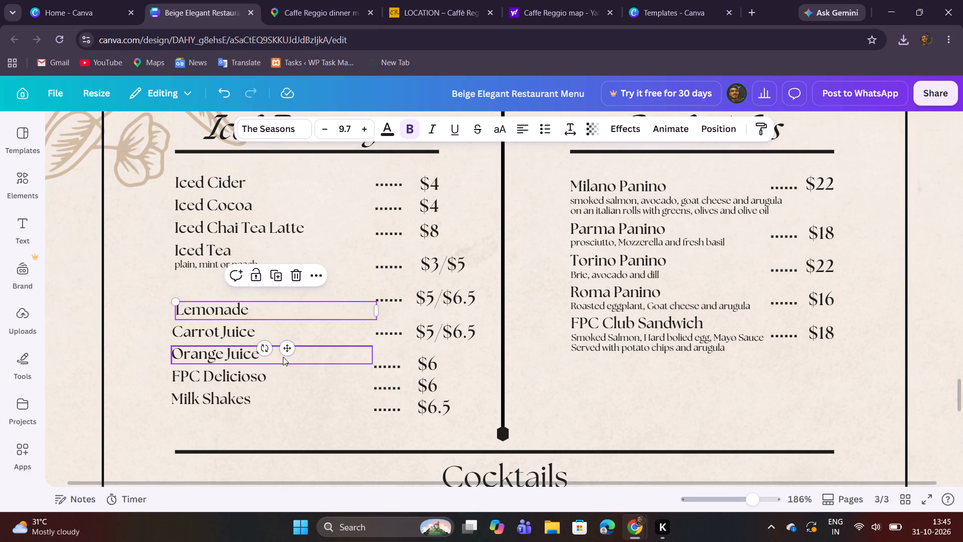
{"action": "left_click_drag", "start_coordinate": [289, 348], "coordinate": [285, 325]}
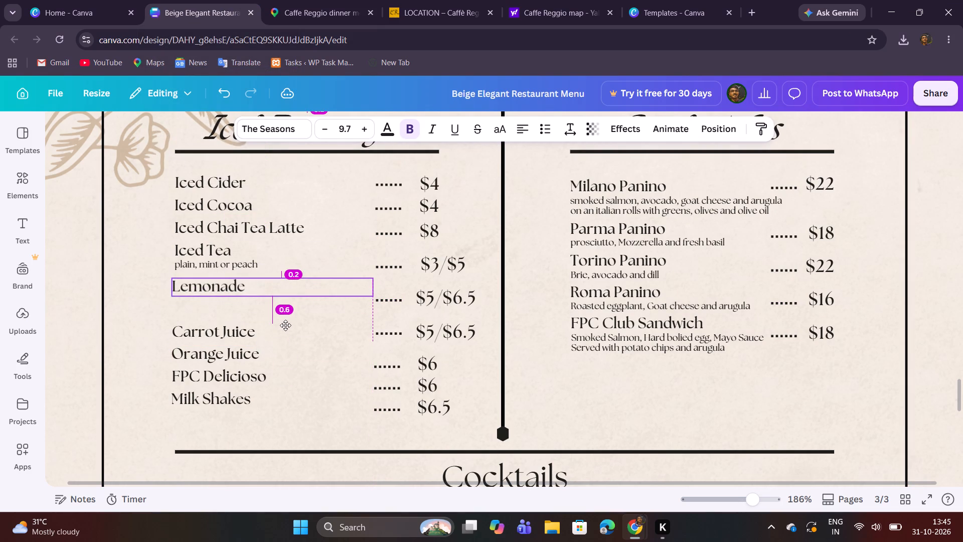
{"action": "left_click_drag", "start_coordinate": [285, 325], "coordinate": [287, 321]}
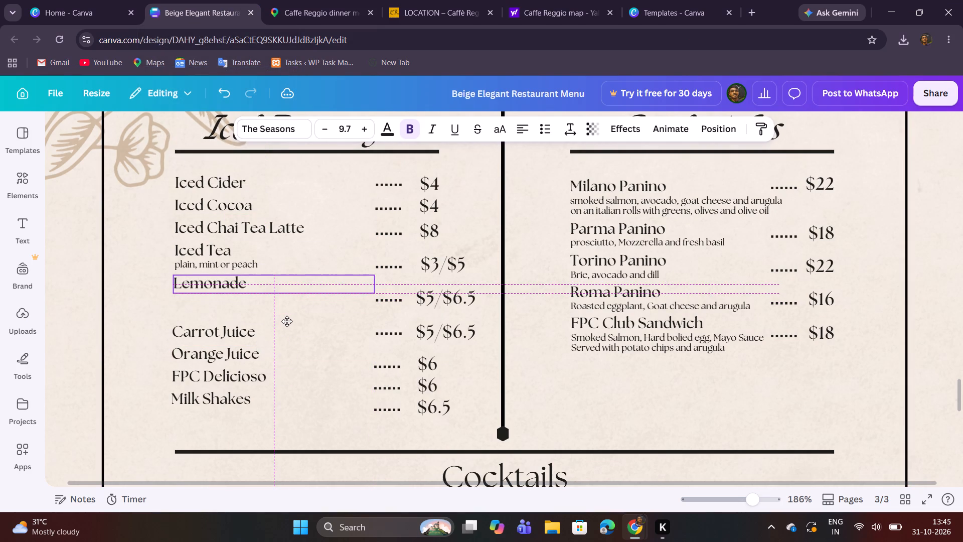
{"action": "left_click_drag", "start_coordinate": [287, 321], "coordinate": [286, 319]}
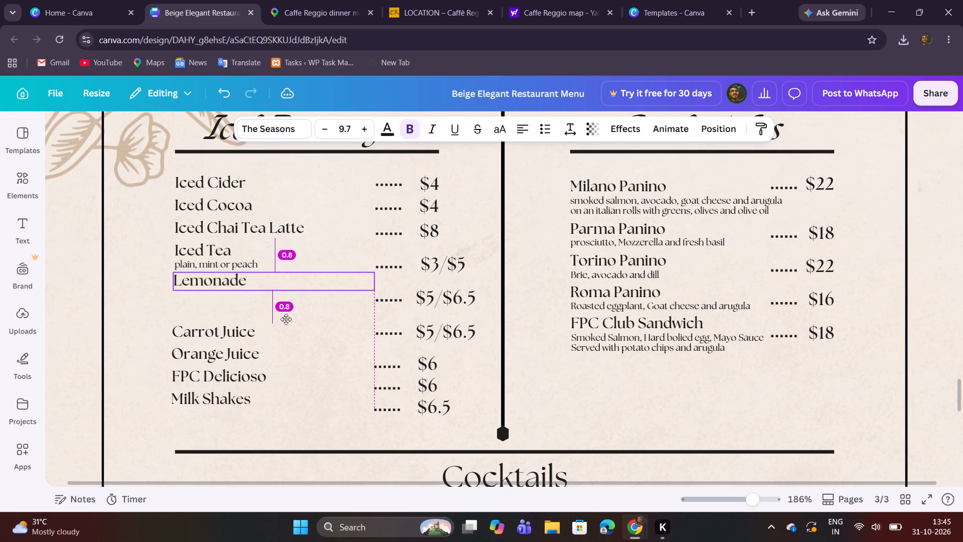
{"action": "left_click_drag", "start_coordinate": [286, 319], "coordinate": [286, 320]}
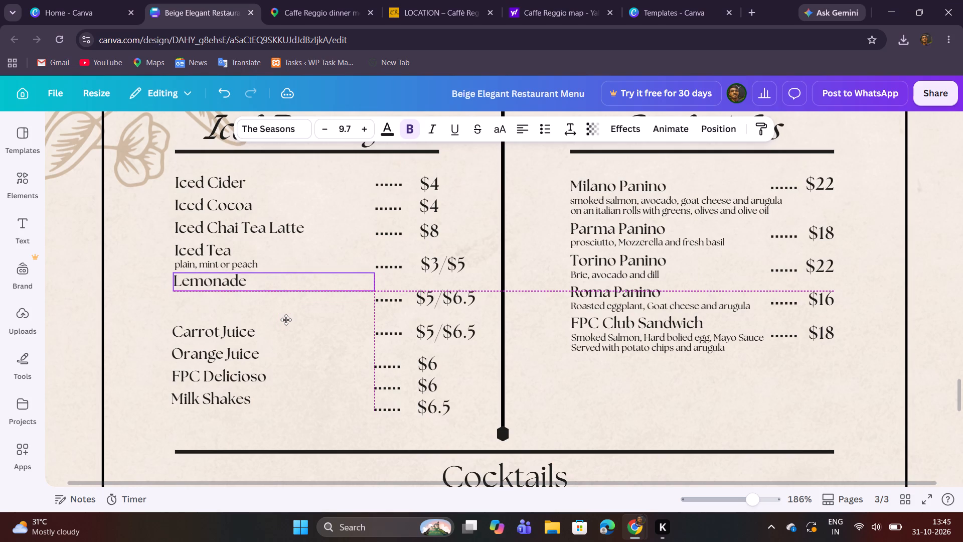
{"action": "left_click_drag", "start_coordinate": [286, 320], "coordinate": [286, 322]}
Check the menu photo, then duplicate the Iced Tea description and place the copy directly under the Lemonade title.
{"action": "left_click", "coordinate": [290, 3]}
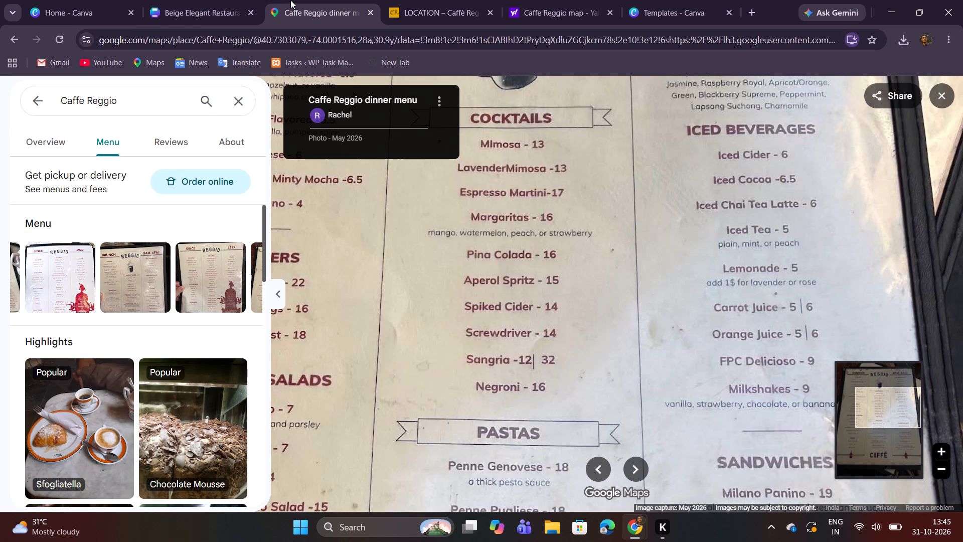
{"action": "left_click", "coordinate": [184, 0]}
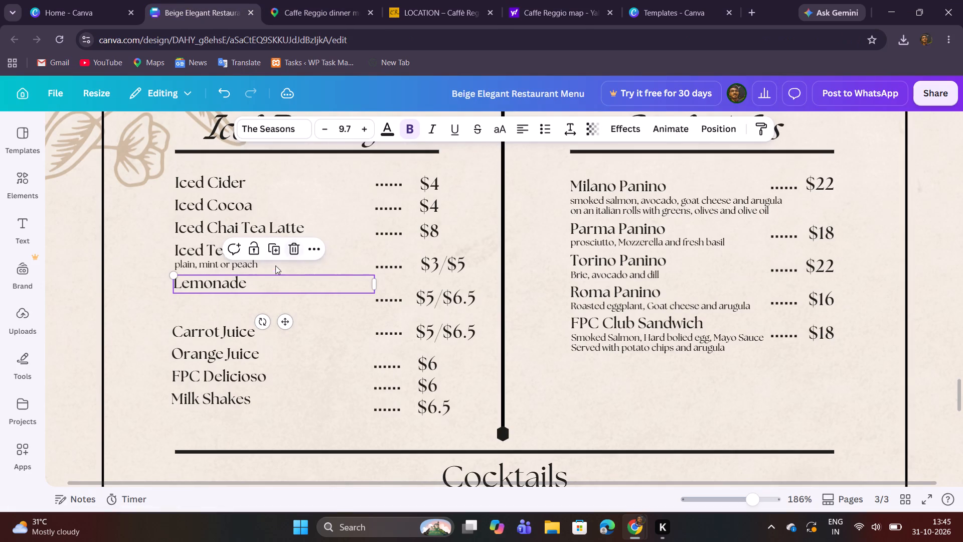
{"action": "left_click", "coordinate": [275, 265]}
{"action": "left_click", "coordinate": [284, 238]}
{"action": "left_click_drag", "start_coordinate": [310, 319], "coordinate": [290, 331]}
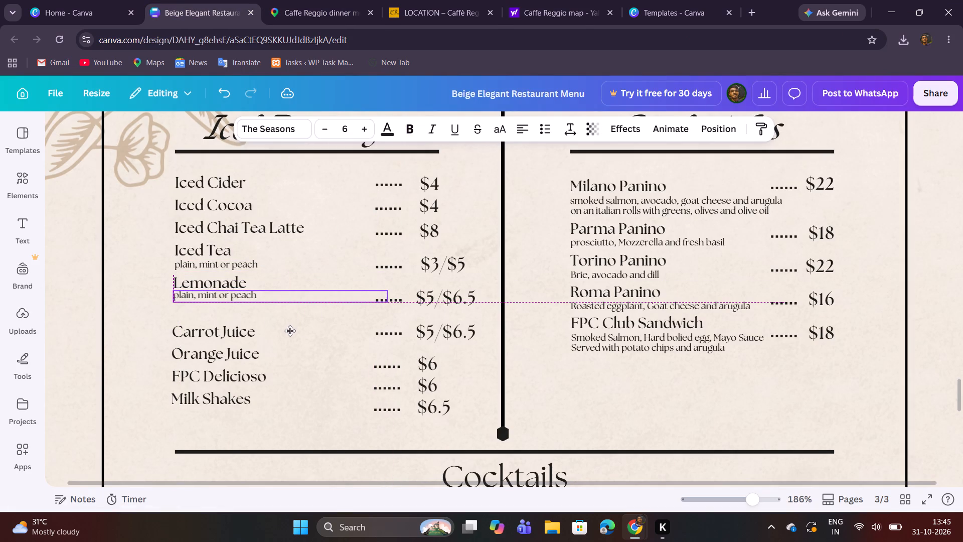
{"action": "left_click_drag", "start_coordinate": [290, 331], "coordinate": [290, 332]}
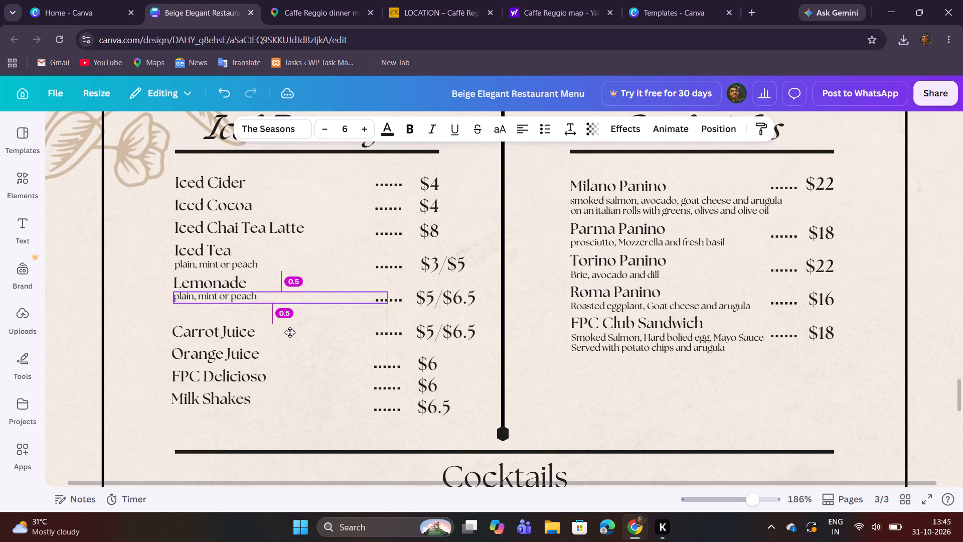
{"action": "left_click_drag", "start_coordinate": [290, 332], "coordinate": [291, 331]}
Consult the menu photo and change the description under Lemonade to "add $1 for Lavender or Rose".
{"action": "double_click", "coordinate": [268, 296]}
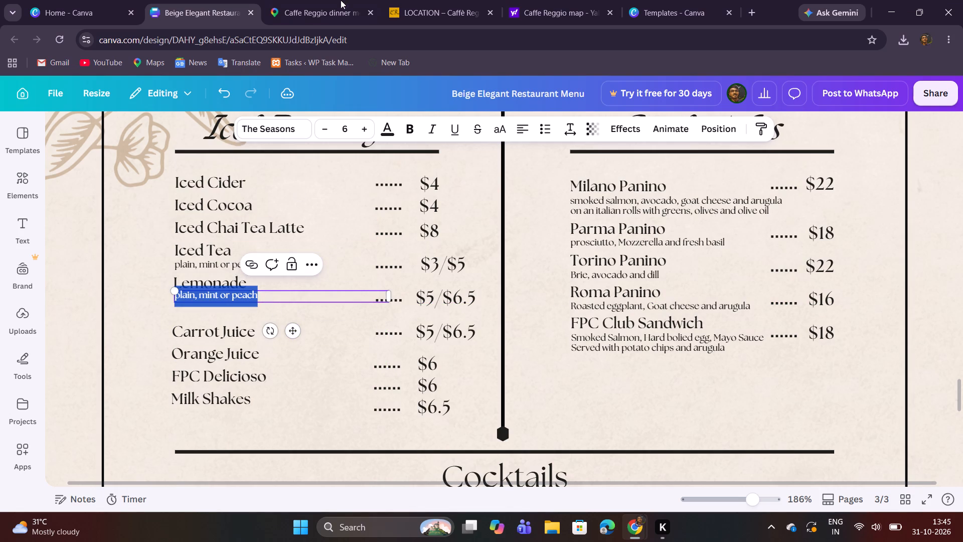
{"action": "left_click", "coordinate": [345, 0]}
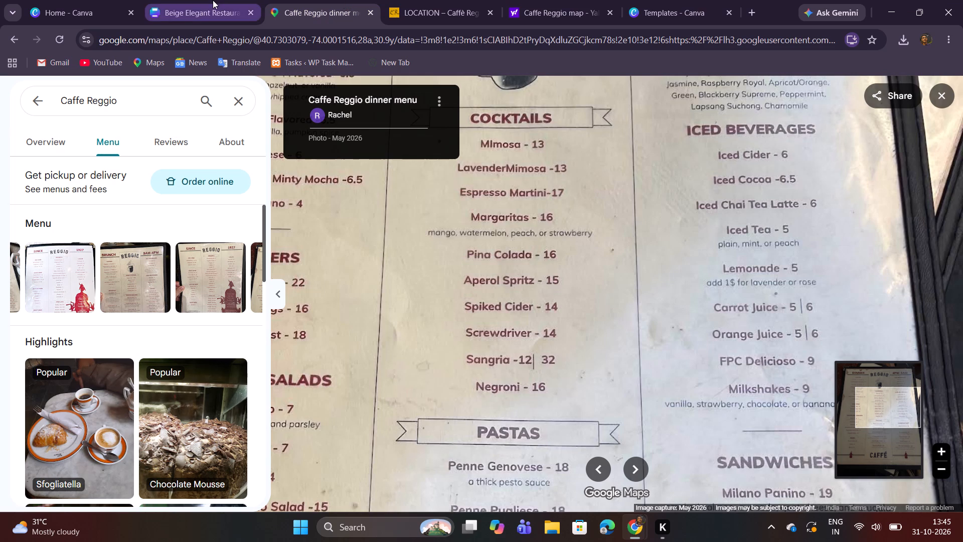
{"action": "left_click", "coordinate": [213, 0]}
{"action": "type", "text": "add"}
{"action": "key", "text": "space"}
{"action": "type", "text": "$1"}
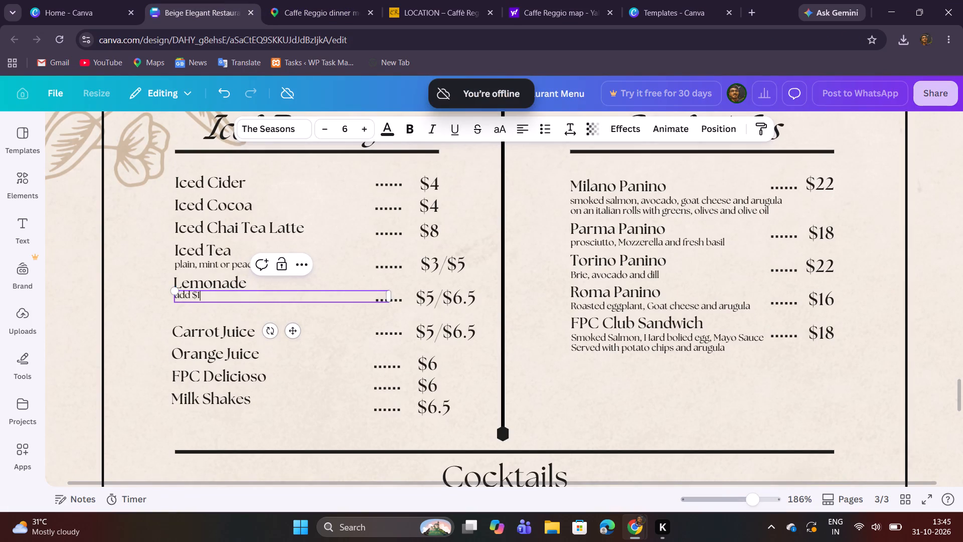
{"action": "key", "text": "space"}
{"action": "left_click", "coordinate": [354, 0]}
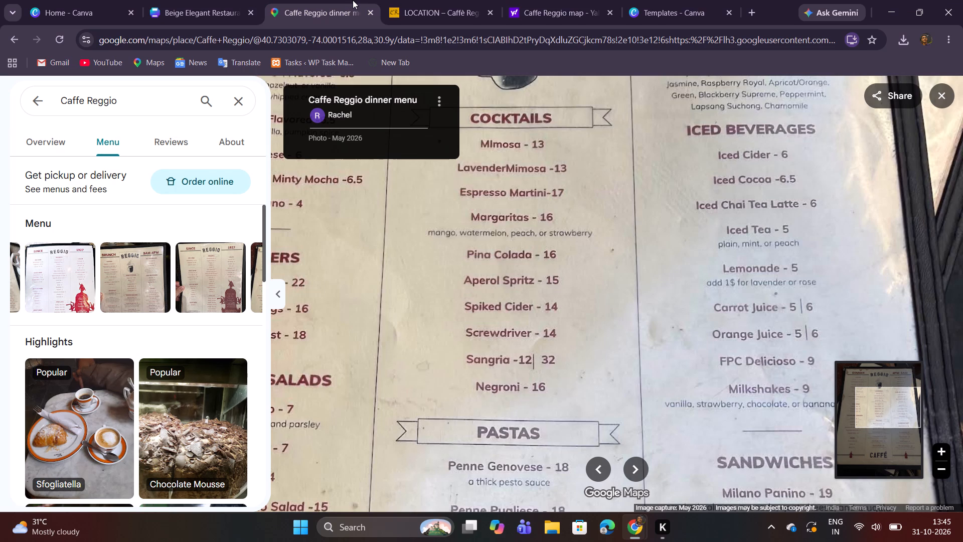
{"action": "left_click", "coordinate": [243, 0]}
{"action": "type", "text": "for"}
{"action": "key", "text": "space"}
{"action": "type", "text": "Lavender a"}
{"action": "key", "text": "BackSpace"}
{"action": "type", "text": "or"}
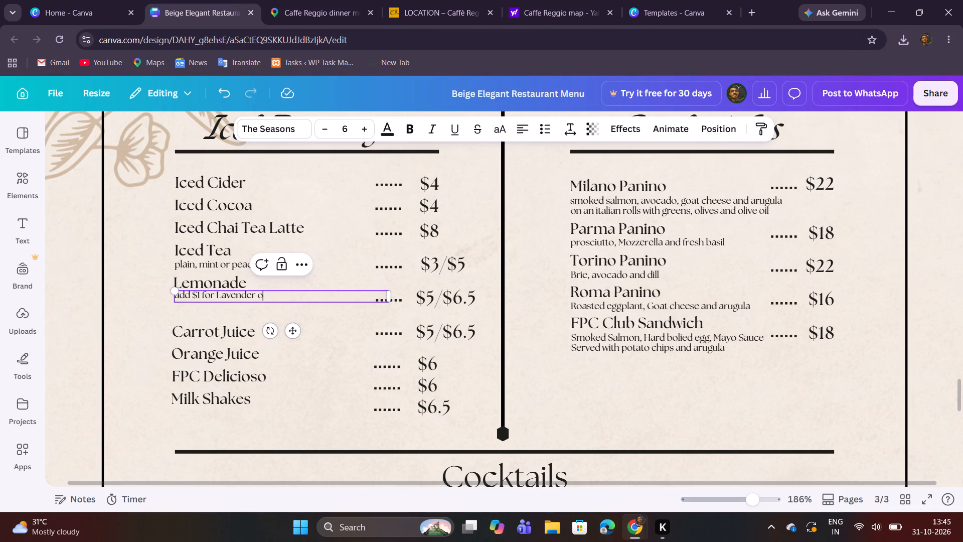
{"action": "key", "text": "space"}
{"action": "type", "text": "Rose"}
{"action": "left_click", "coordinate": [560, 269]}
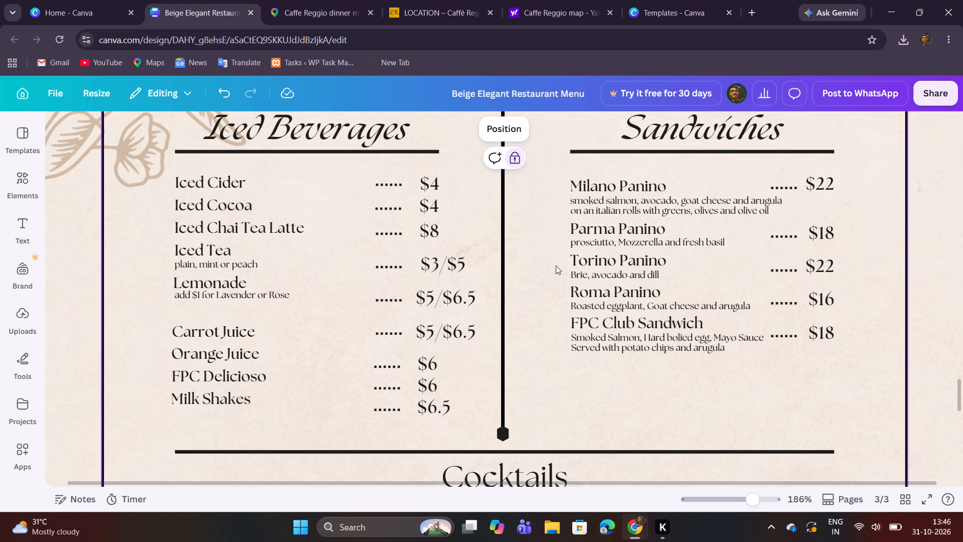
Check the menu photo, then move the Carrot Juice title up to sit just below the Lemonade description.
{"action": "left_click", "coordinate": [272, 0]}
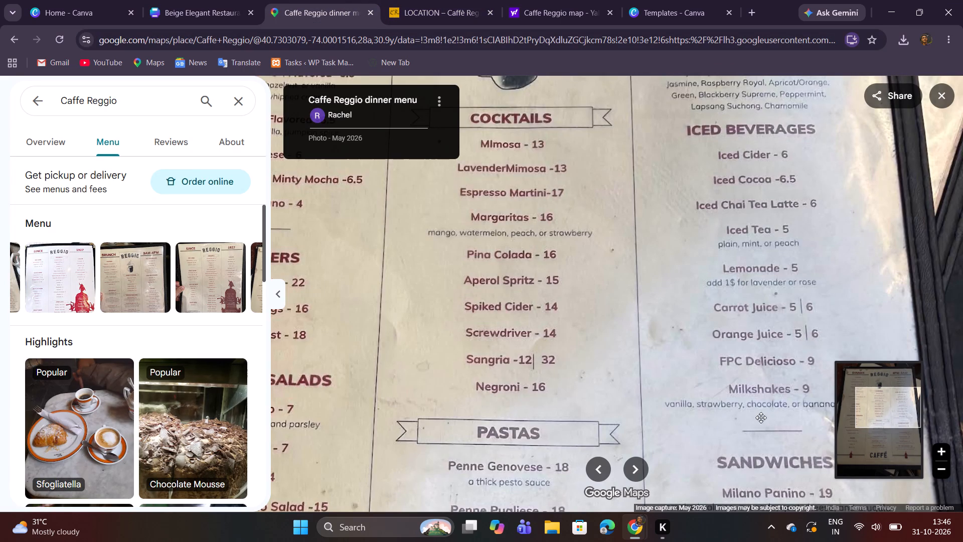
{"action": "left_click", "coordinate": [217, 0]}
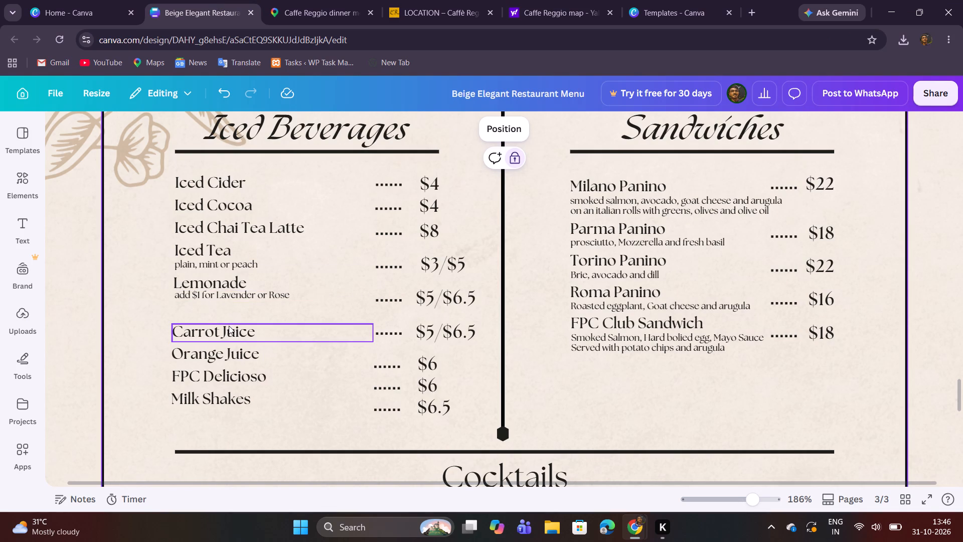
{"action": "left_click", "coordinate": [229, 326]}
{"action": "left_click", "coordinate": [284, 367]}
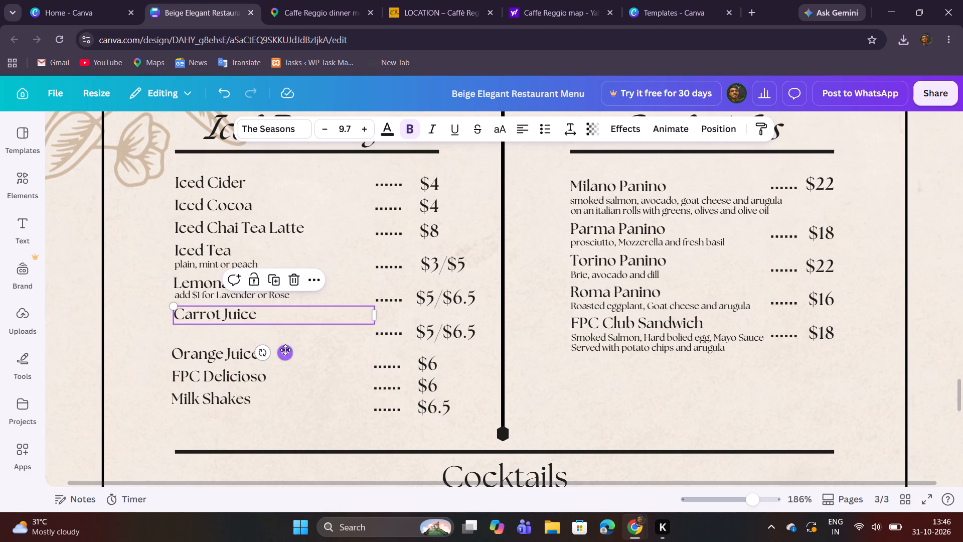
Move the Orange Juice title up to sit closely beneath Carrot Juice, roughly in line with the titles' left edge.
{"action": "left_click", "coordinate": [237, 344]}
{"action": "left_click_drag", "start_coordinate": [281, 388], "coordinate": [283, 371]}
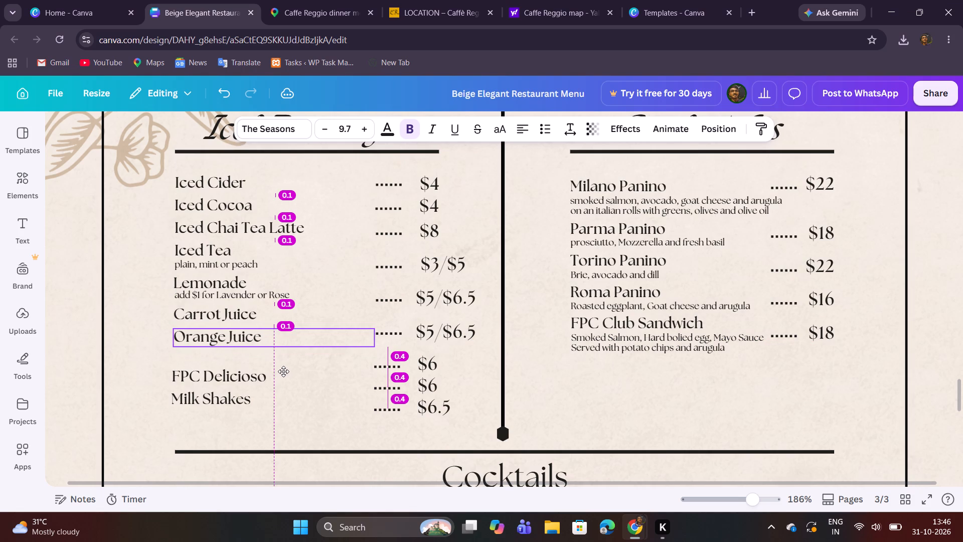
{"action": "left_click_drag", "start_coordinate": [283, 371], "coordinate": [285, 369]}
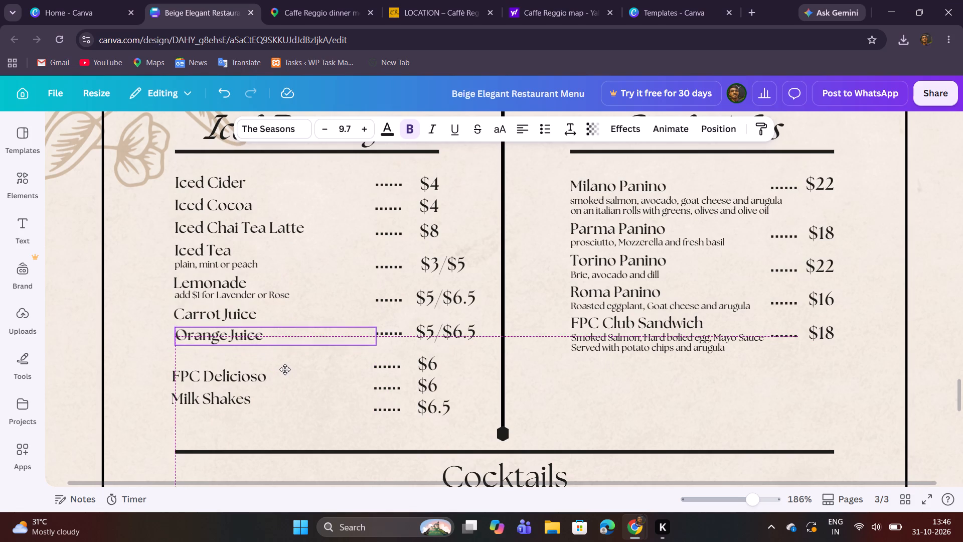
{"action": "left_click_drag", "start_coordinate": [285, 369], "coordinate": [283, 368]}
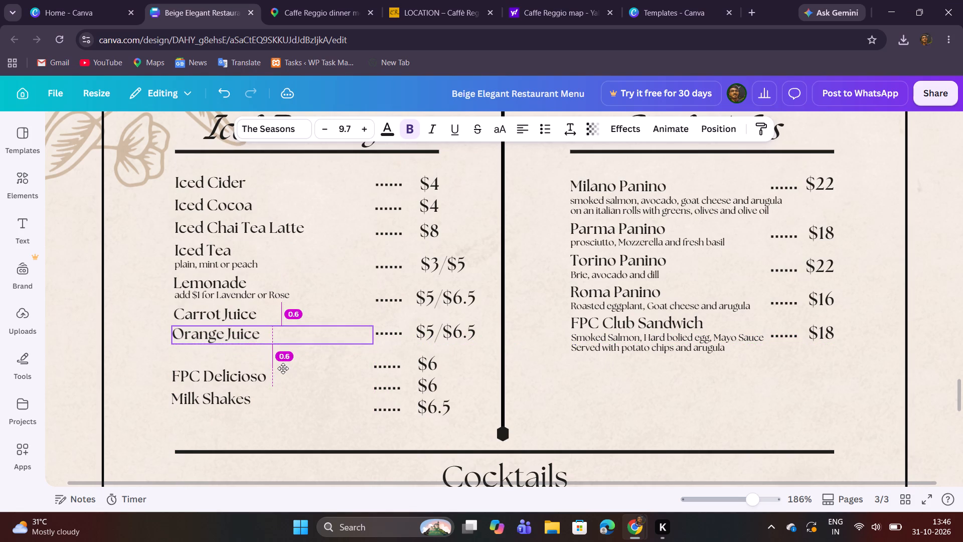
{"action": "left_click_drag", "start_coordinate": [283, 368], "coordinate": [281, 368]}
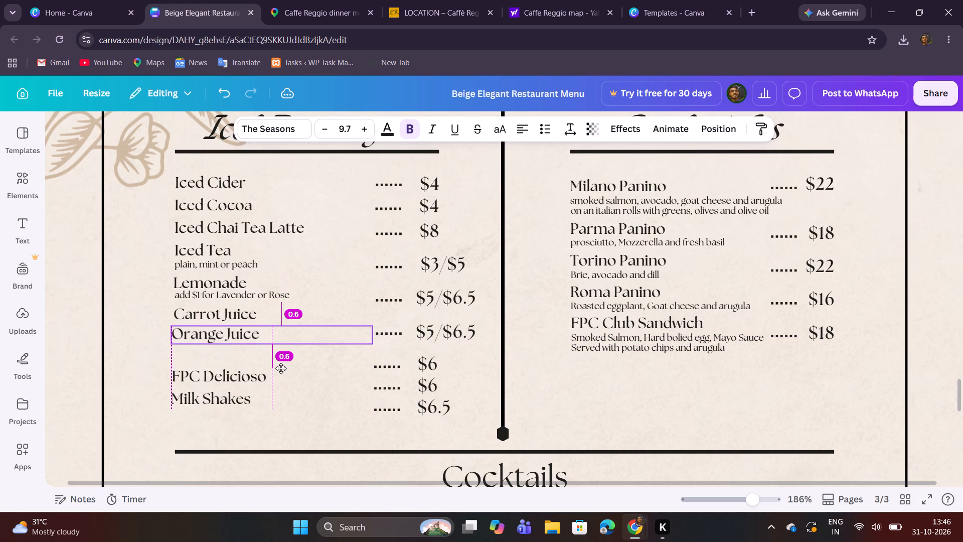
{"action": "left_click_drag", "start_coordinate": [281, 368], "coordinate": [282, 368]}
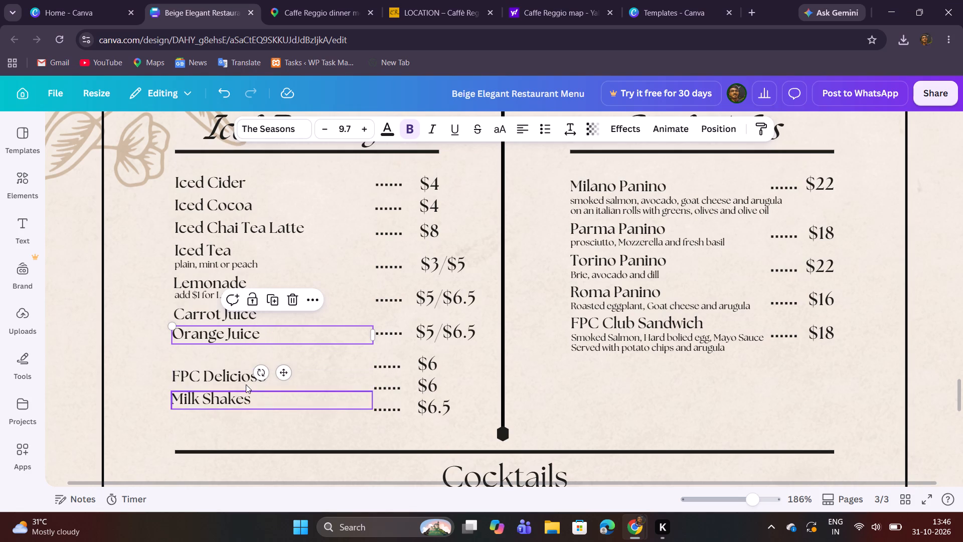
Move the FPC Delicioso title up to sit just below Orange Juice, aligned with its left edge.
{"action": "left_click", "coordinate": [239, 378]}
{"action": "left_click_drag", "start_coordinate": [282, 415], "coordinate": [278, 399]}
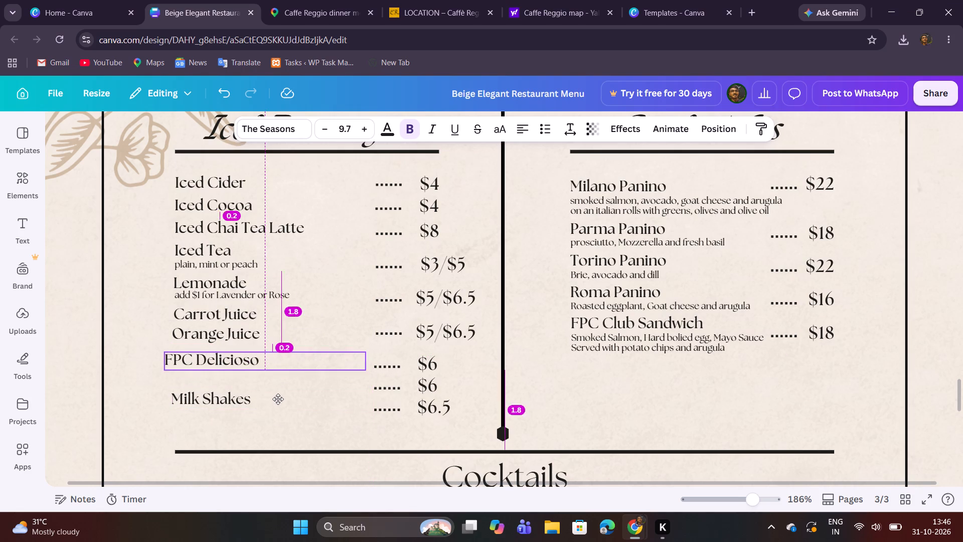
{"action": "left_click_drag", "start_coordinate": [278, 399], "coordinate": [284, 394]}
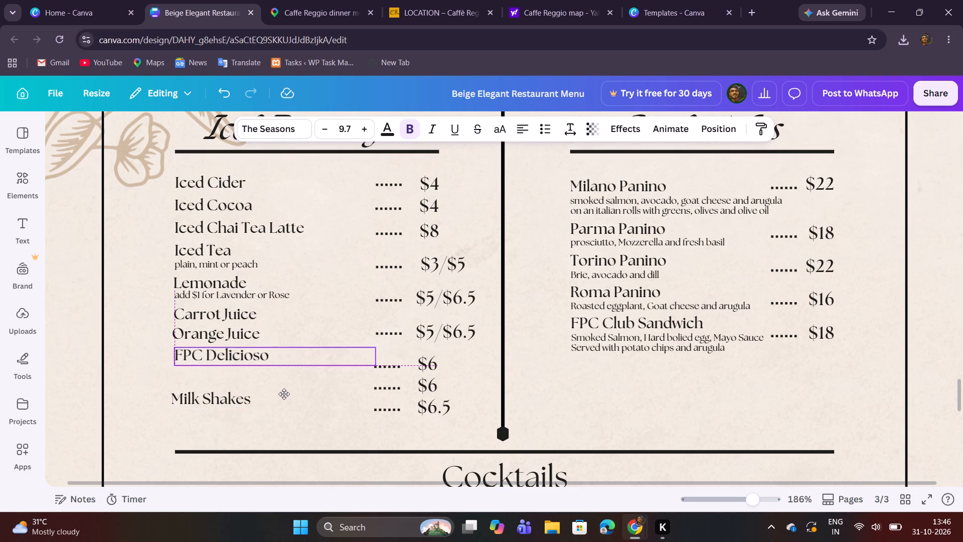
{"action": "left_click_drag", "start_coordinate": [284, 394], "coordinate": [283, 393]}
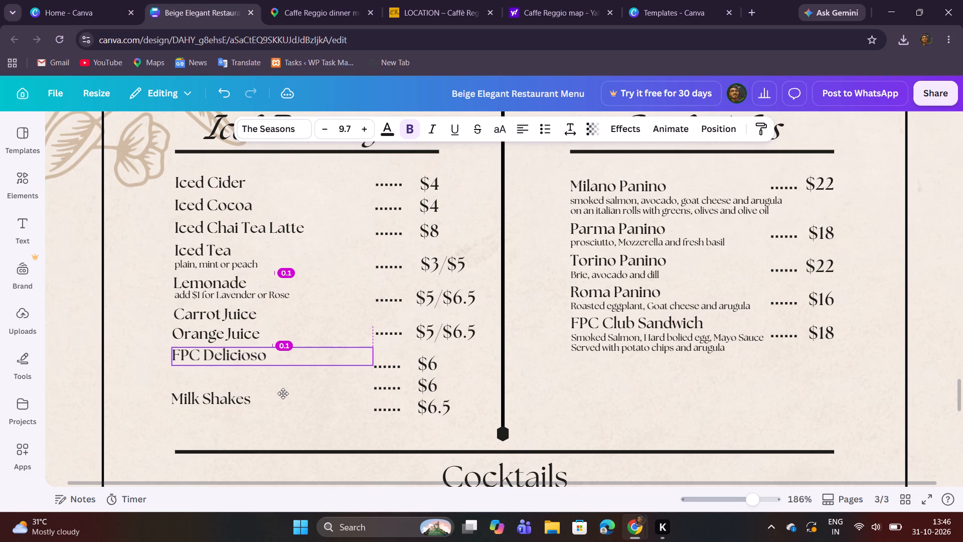
{"action": "left_click_drag", "start_coordinate": [283, 393], "coordinate": [282, 393]}
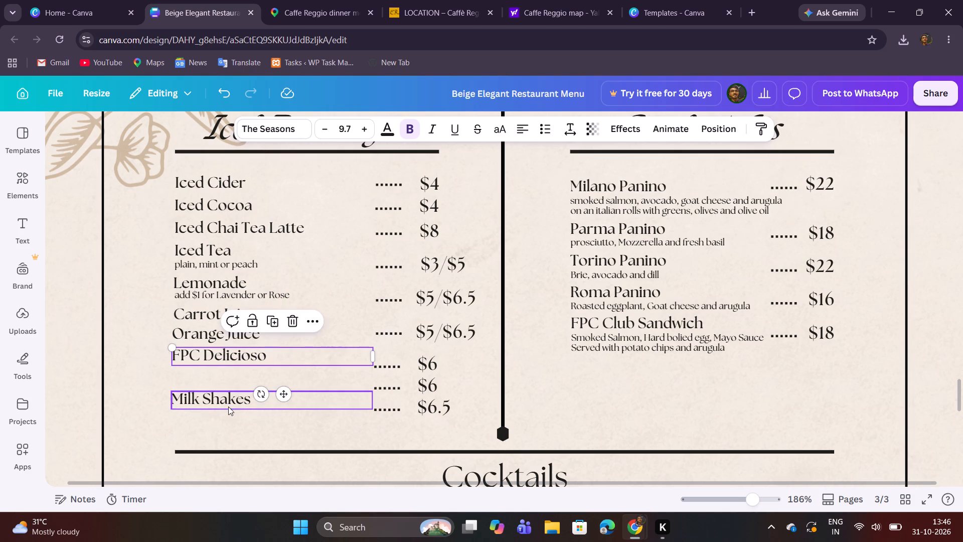
Move the Milk Shakes title up to sit just below FPC Delicioso, aligned with its left edge.
{"action": "left_click", "coordinate": [230, 402]}
{"action": "left_click_drag", "start_coordinate": [278, 434], "coordinate": [281, 416]}
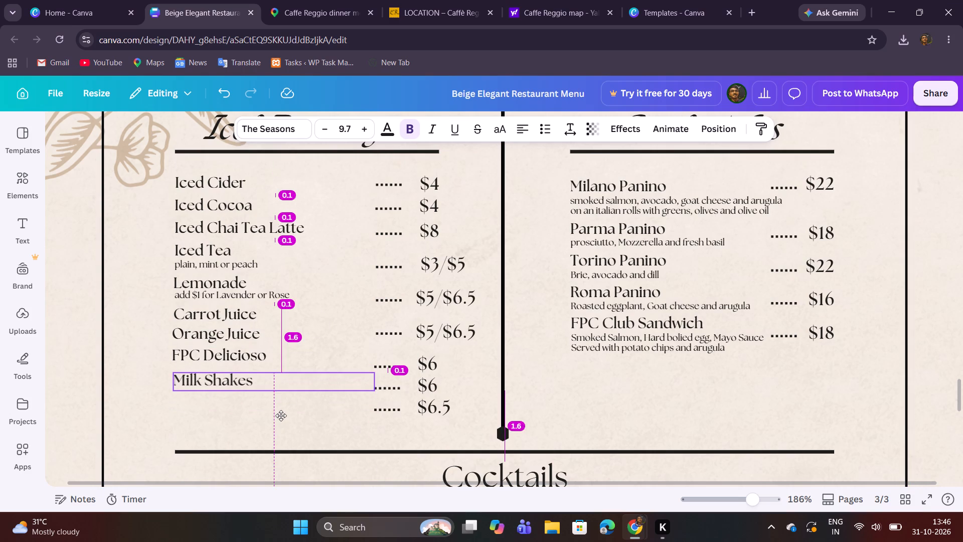
{"action": "left_click_drag", "start_coordinate": [281, 416], "coordinate": [280, 414]}
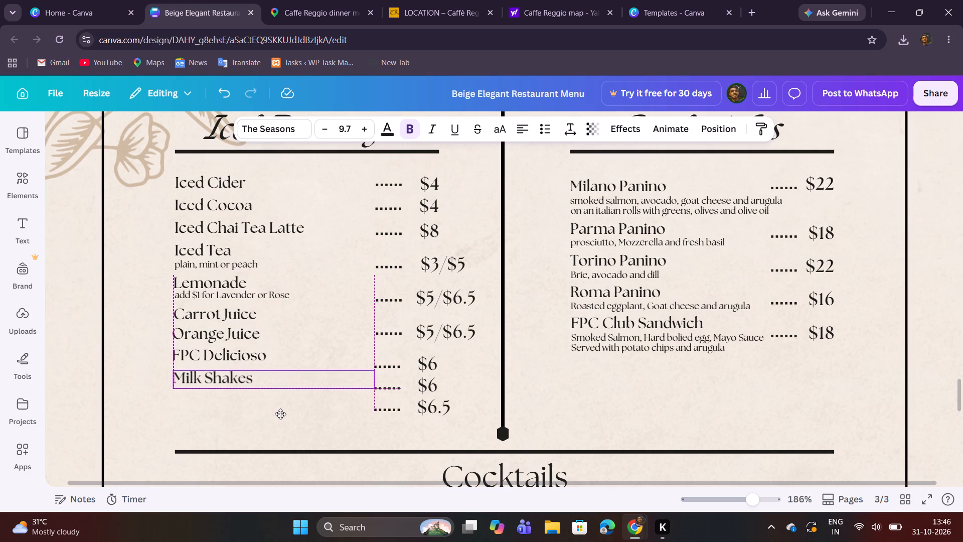
{"action": "left_click_drag", "start_coordinate": [280, 414], "coordinate": [280, 412]}
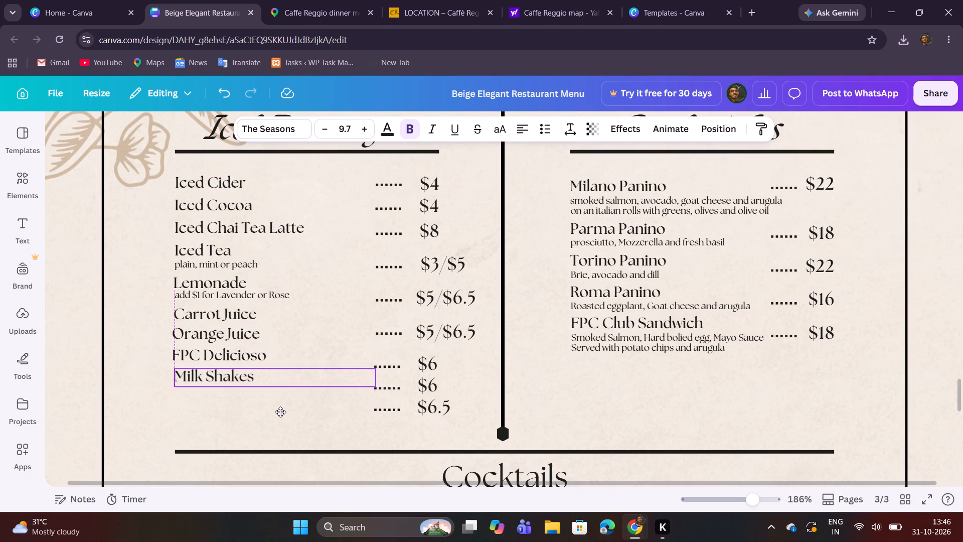
{"action": "left_click_drag", "start_coordinate": [280, 412], "coordinate": [281, 413]}
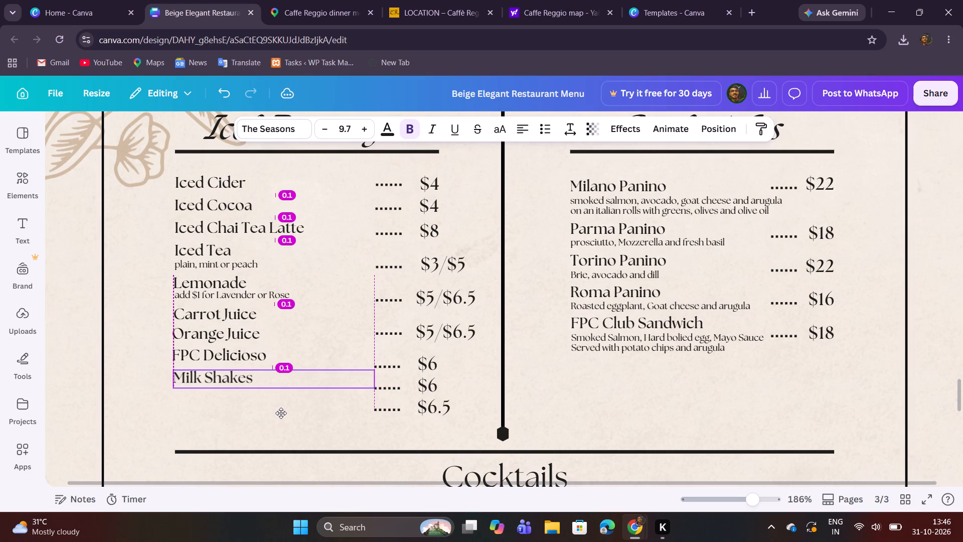
{"action": "left_click_drag", "start_coordinate": [281, 413], "coordinate": [279, 413]}
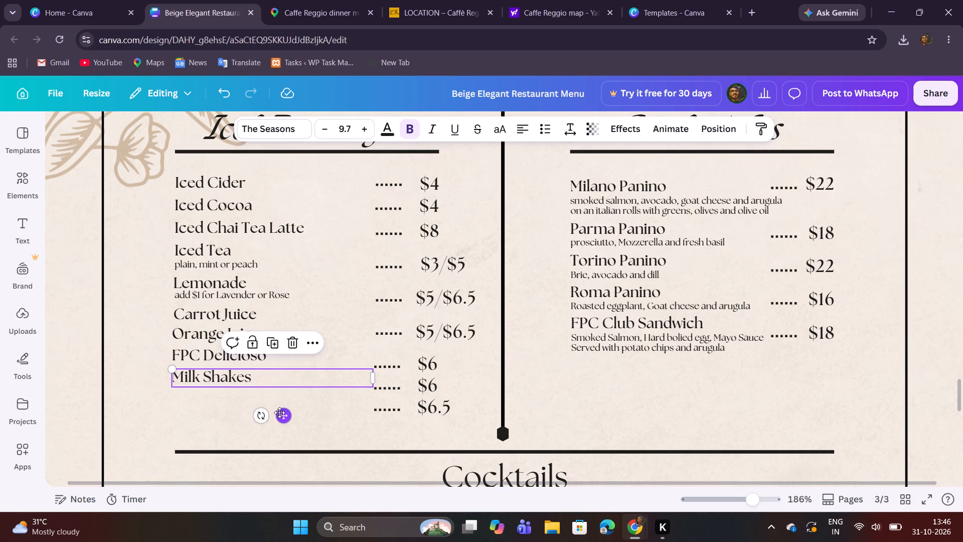
{"action": "left_click", "coordinate": [227, 422]}
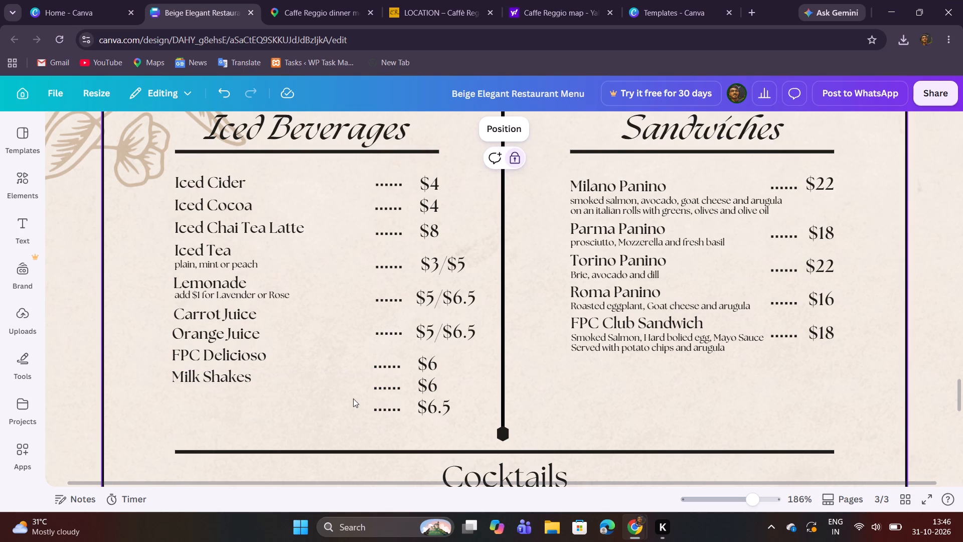
Duplicate the Lemonade description and place the copy directly under the Milk Shakes title.
{"action": "left_click", "coordinate": [279, 292]}
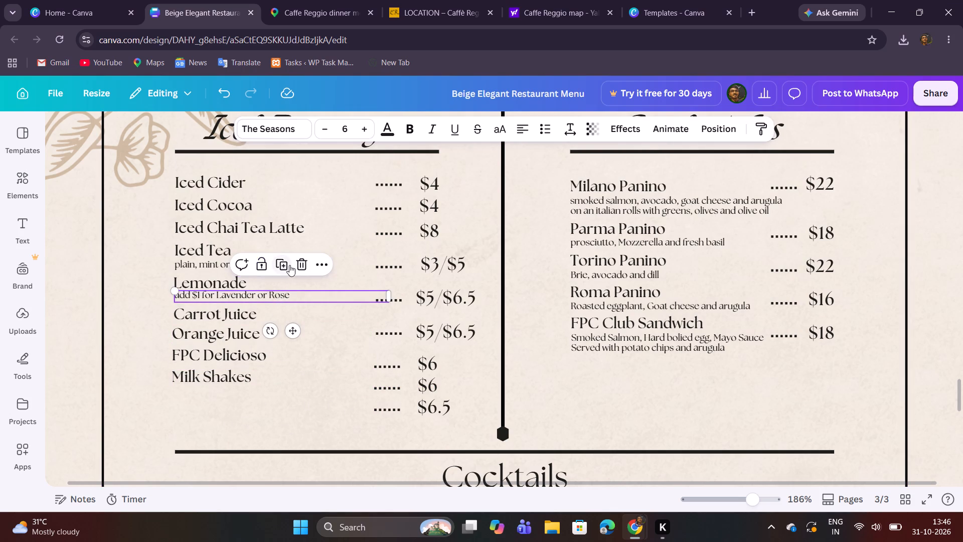
{"action": "left_click", "coordinate": [277, 264]}
{"action": "left_click_drag", "start_coordinate": [293, 363], "coordinate": [286, 420]}
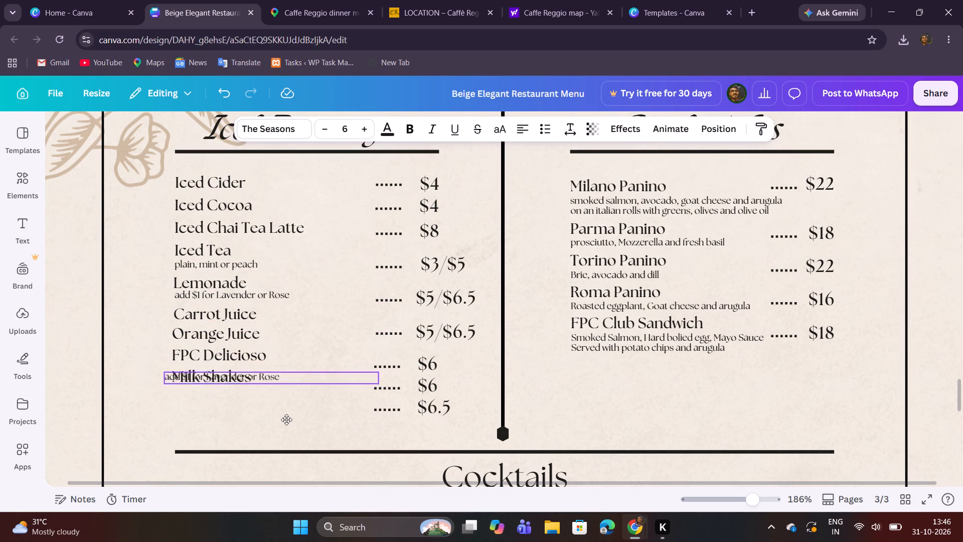
{"action": "left_click_drag", "start_coordinate": [286, 420], "coordinate": [292, 429]}
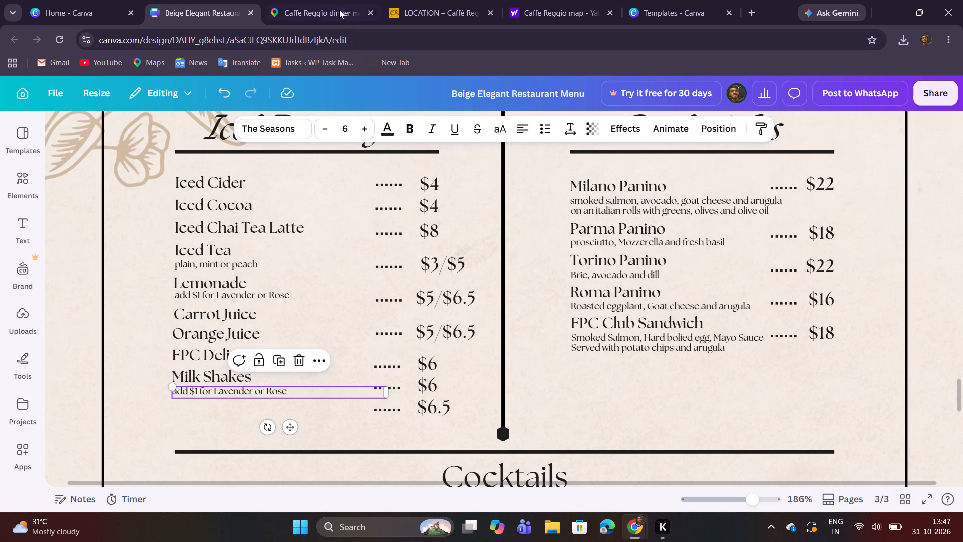
Consult the Milkshakes entry in the menu photo and replace the copied description under Milk Shakes with "Vanilla, Strawberry".
{"action": "left_click", "coordinate": [338, 7]}
{"action": "left_click_drag", "start_coordinate": [623, 277], "coordinate": [542, 273]}
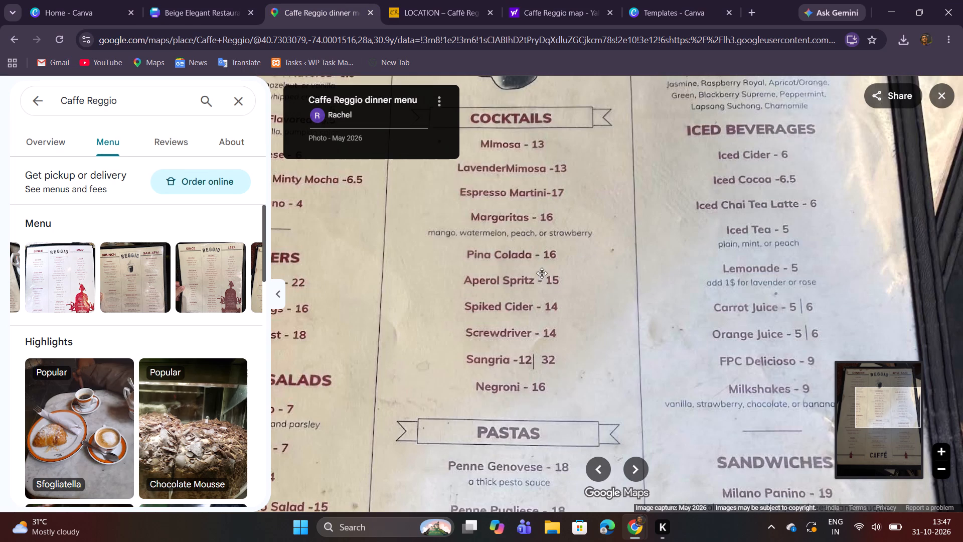
{"action": "left_click_drag", "start_coordinate": [542, 273], "coordinate": [522, 229]}
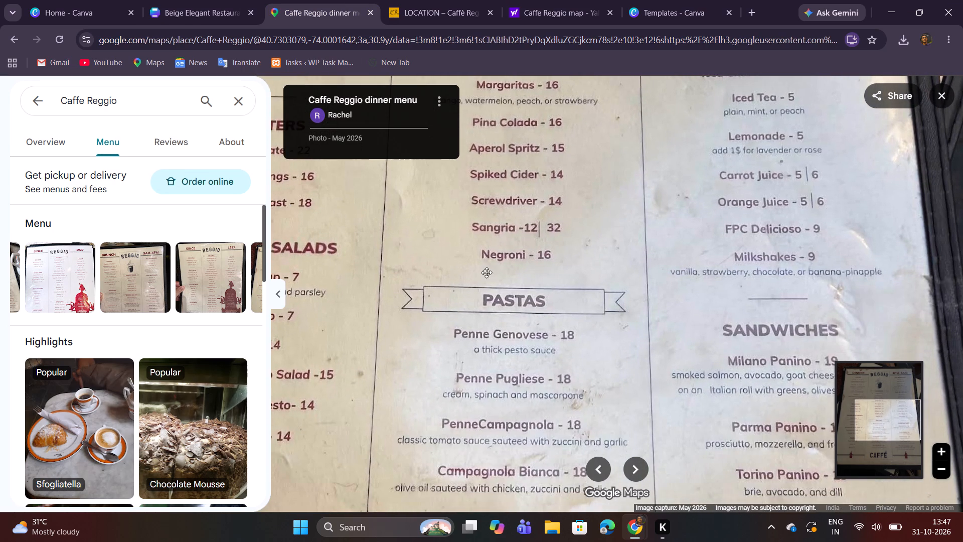
{"action": "left_click", "coordinate": [211, 0]}
{"action": "double_click", "coordinate": [301, 389]}
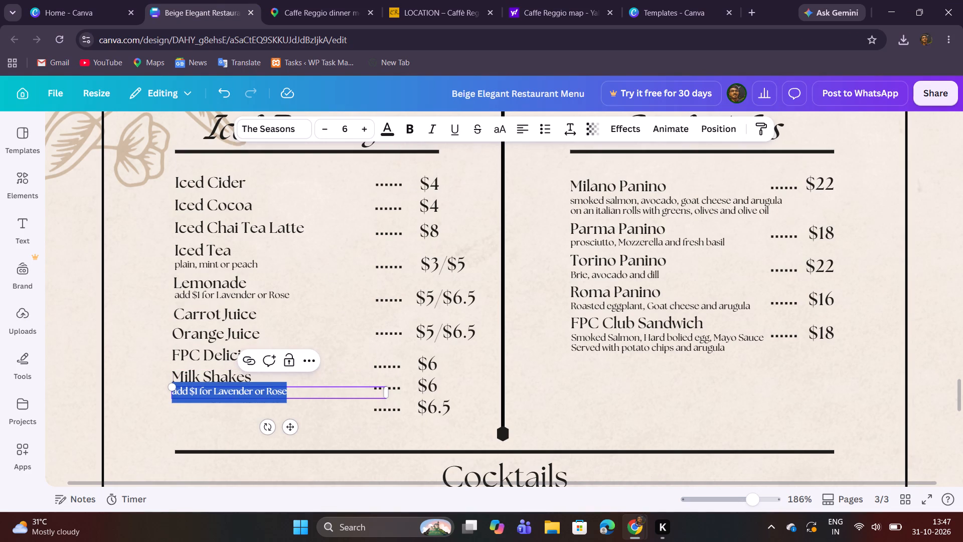
{"action": "type", "text": "Va"}
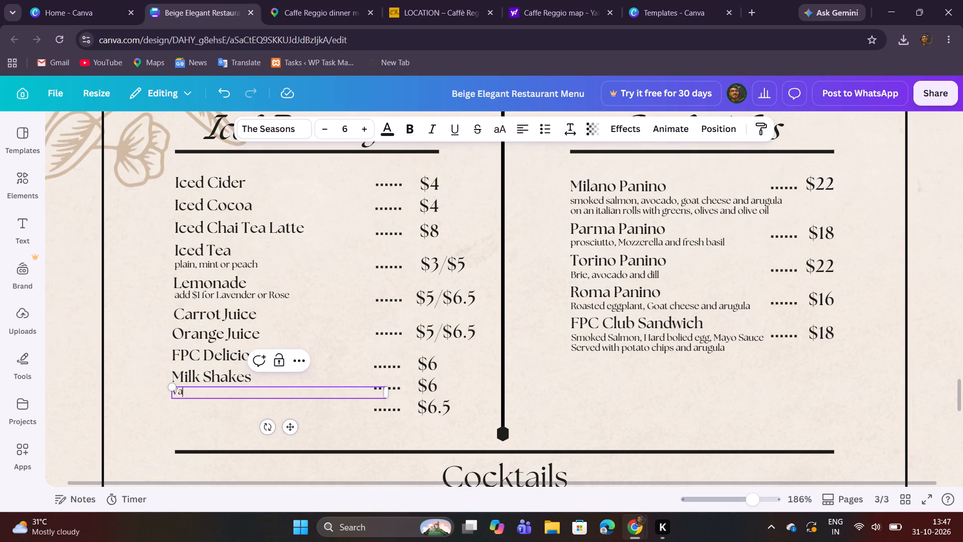
{"action": "key", "text": "n"}
{"action": "type", "text": "illa"}
{"action": "left_click", "coordinate": [289, 0]}
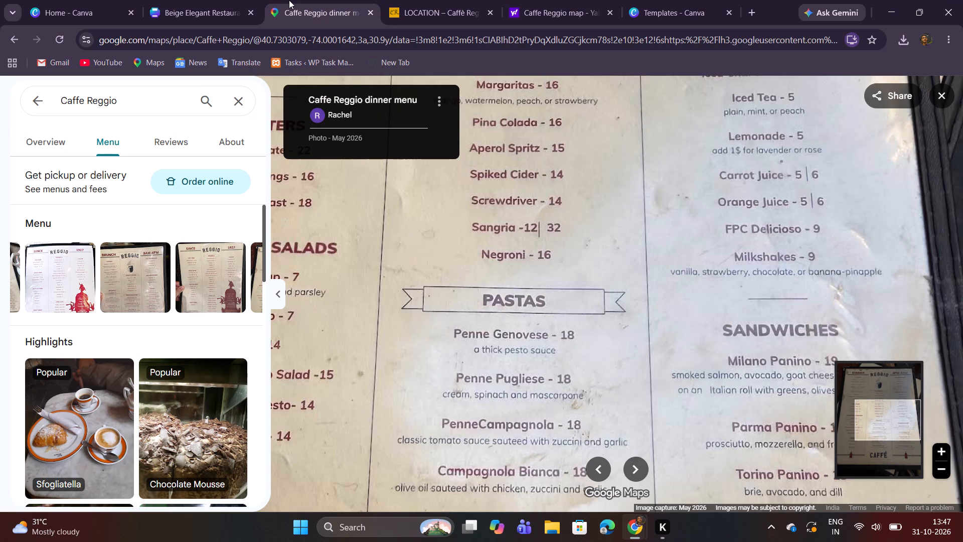
{"action": "left_click", "coordinate": [196, 0]}
{"action": "type", "text": ", Strawe"}
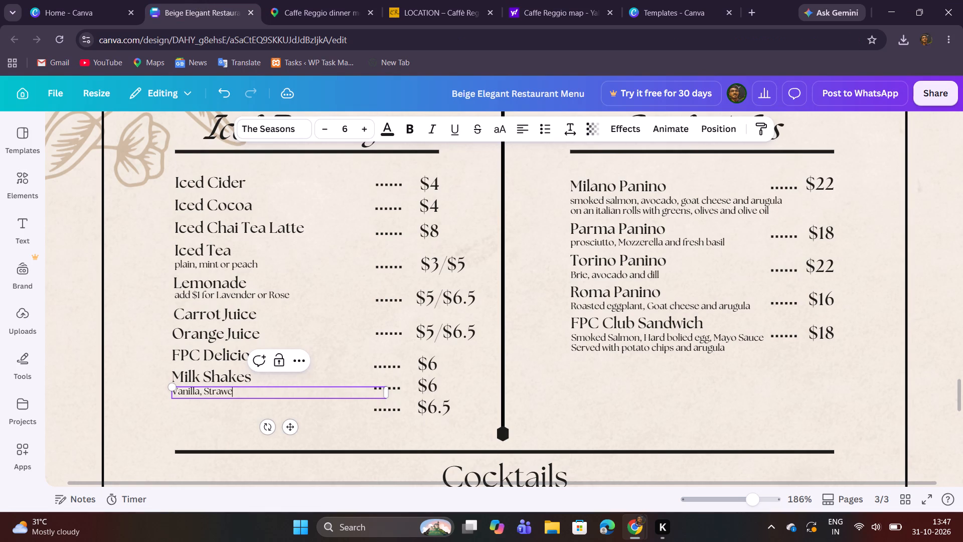
{"action": "key", "text": "BackSpace"}
{"action": "type", "text": "bery"}
{"action": "key", "text": "BackSpace"}
{"action": "type", "text": "ry"}
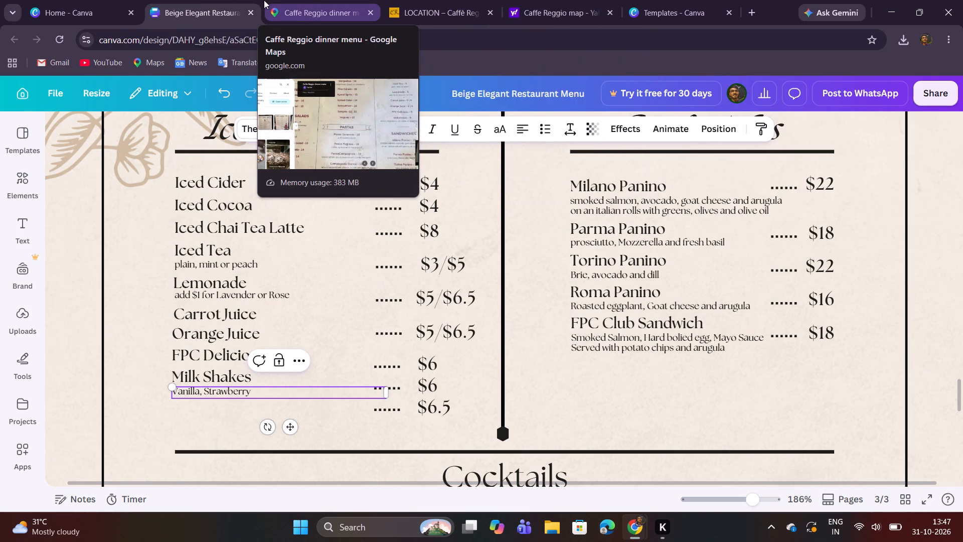
Check the Milkshakes entry in the menu photo and add ", Chocolate" to the description under Milk Shakes.
{"action": "left_click", "coordinate": [323, 0]}
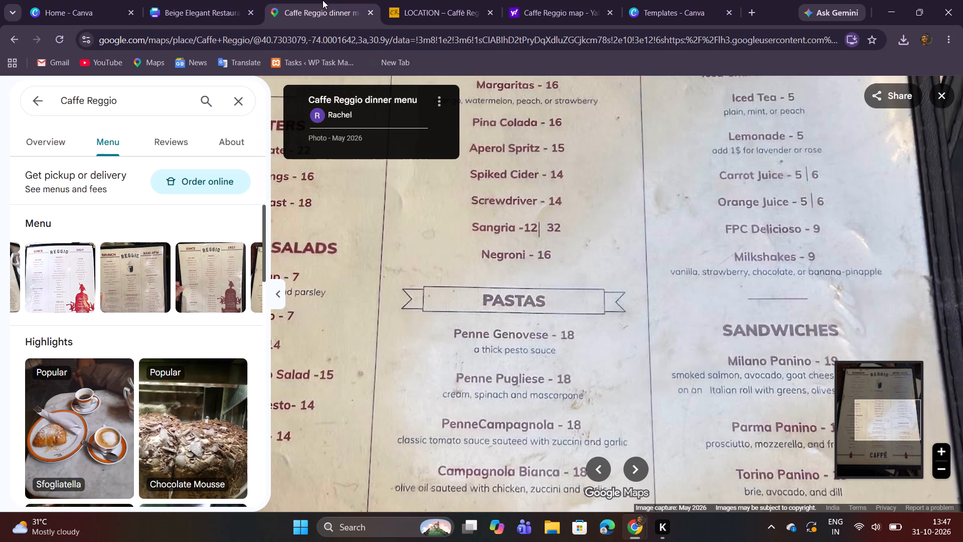
{"action": "left_click", "coordinate": [213, 0]}
{"action": "type", "text": ", ch"}
{"action": "key", "text": "BackSpace"}
{"action": "key", "text": "BackSpace"}
{"action": "type", "text": "Choco"}
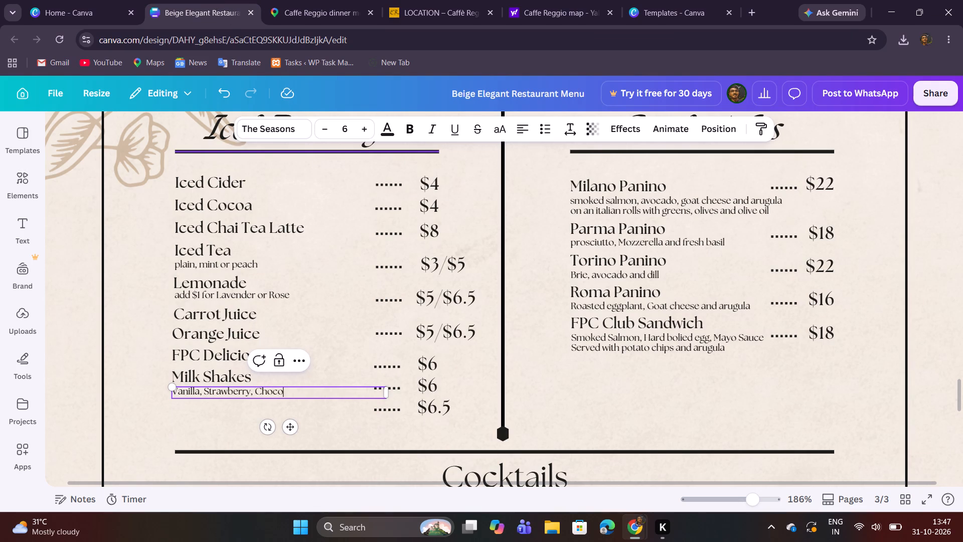
{"action": "type", "text": "late"}
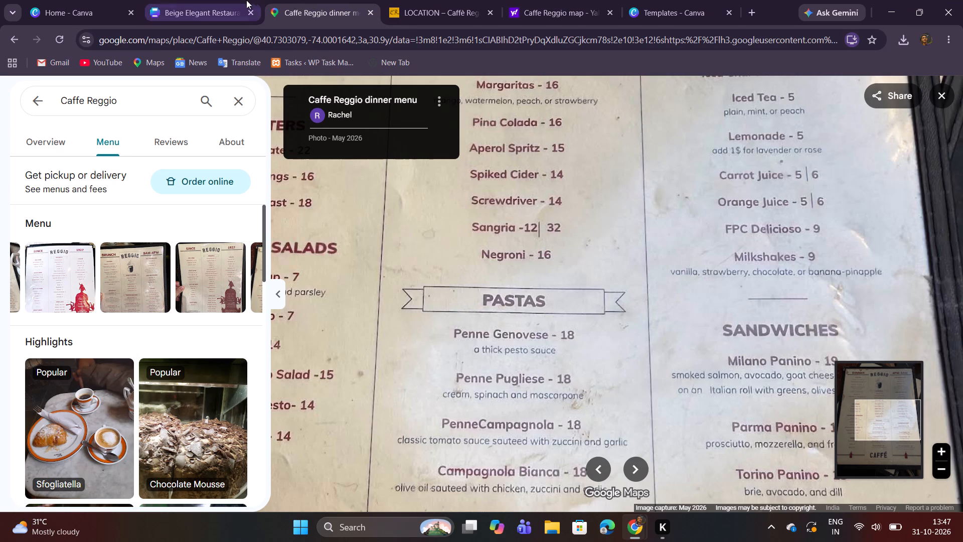
Complete the Milk Shakes description with "or Banana pinapple", checking the flavour in the menu photo.
{"action": "left_click", "coordinate": [225, 0]}
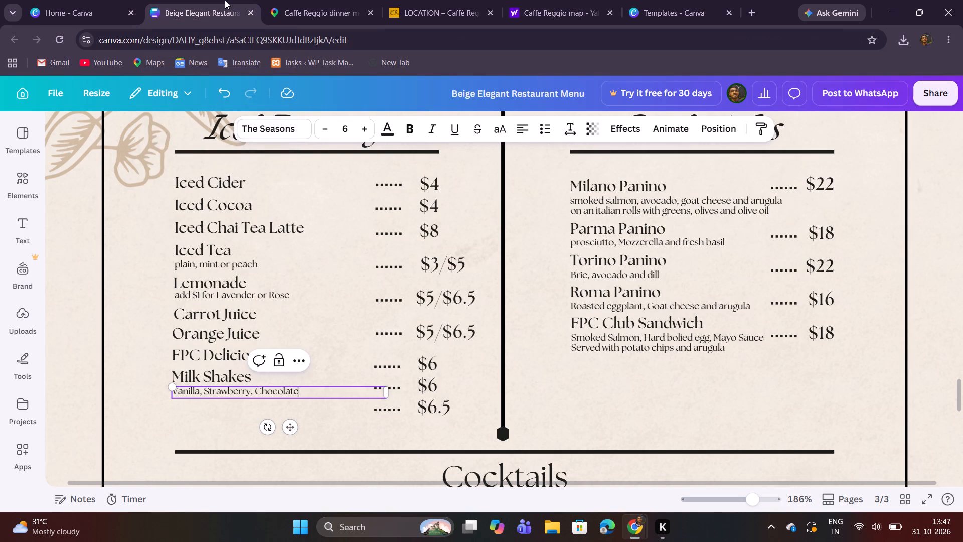
{"action": "key", "text": "space"}
{"action": "type", "text": "or b"}
{"action": "key", "text": "BackSpace"}
{"action": "type", "text": "Ban"}
{"action": "type", "text": "ana"}
{"action": "key", "text": "space"}
{"action": "left_click", "coordinate": [307, 8]}
{"action": "left_click", "coordinate": [193, 0]}
{"action": "type", "text": "pina"}
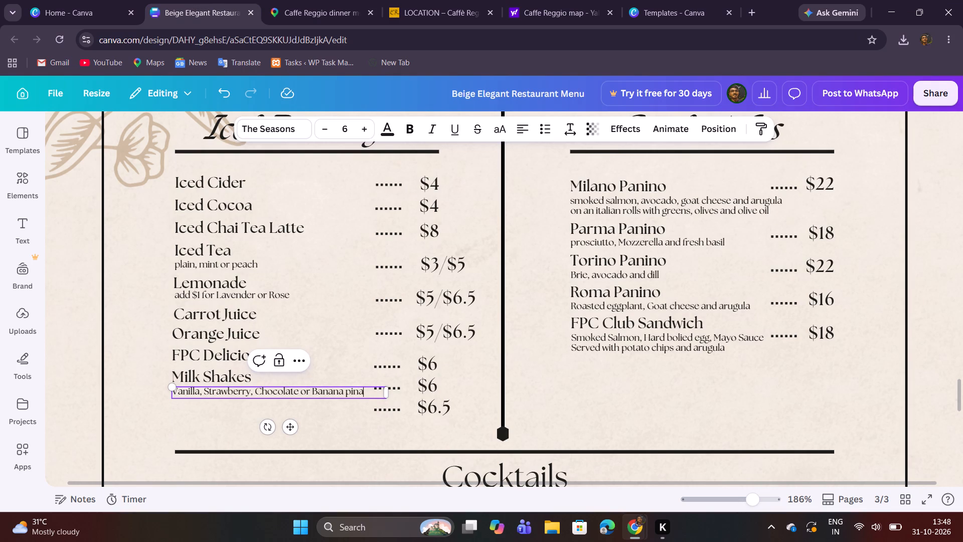
{"action": "type", "text": "ple"}
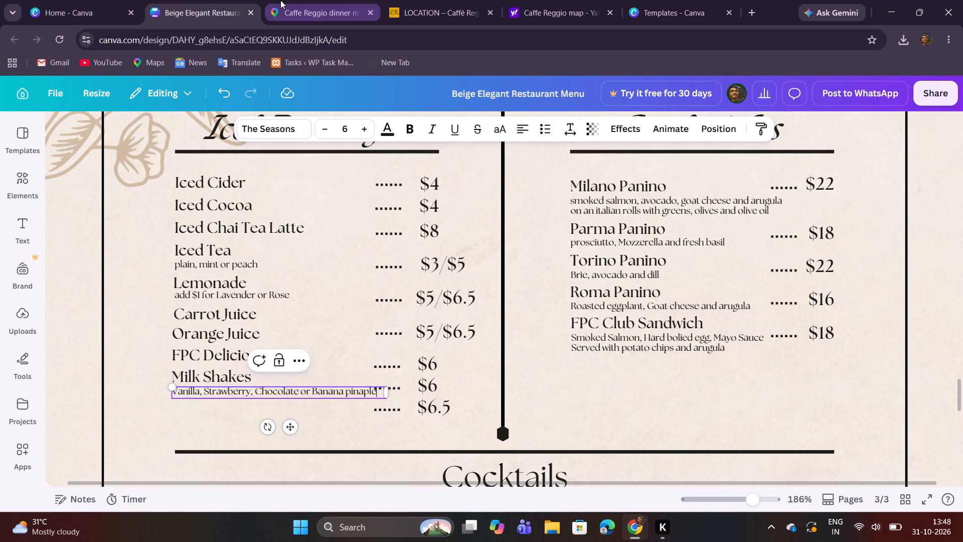
{"action": "left_click", "coordinate": [280, 0]}
{"action": "left_click", "coordinate": [186, 0]}
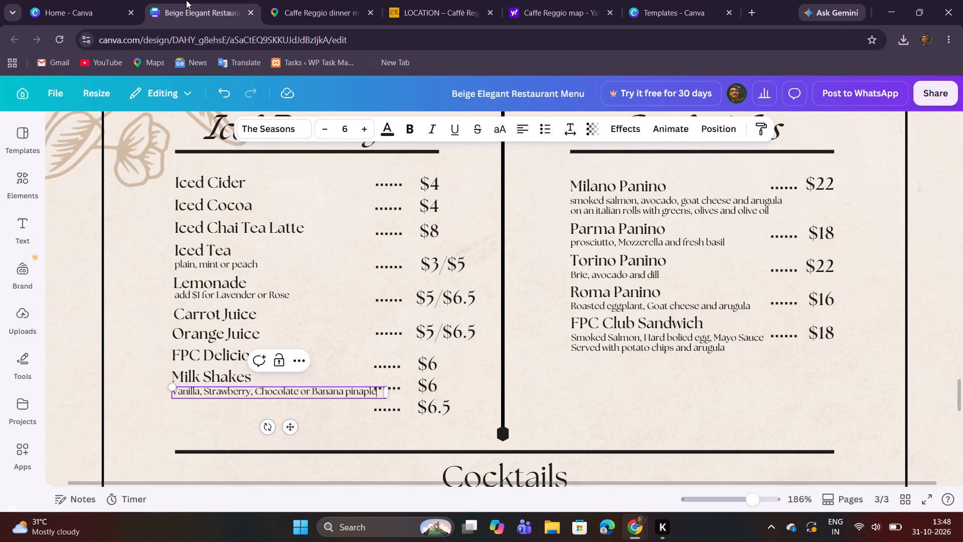
{"action": "key", "text": "BackSpace"}
{"action": "key", "text": "BackSpace"}
{"action": "type", "text": "ple"}
{"action": "left_click", "coordinate": [170, 429]}
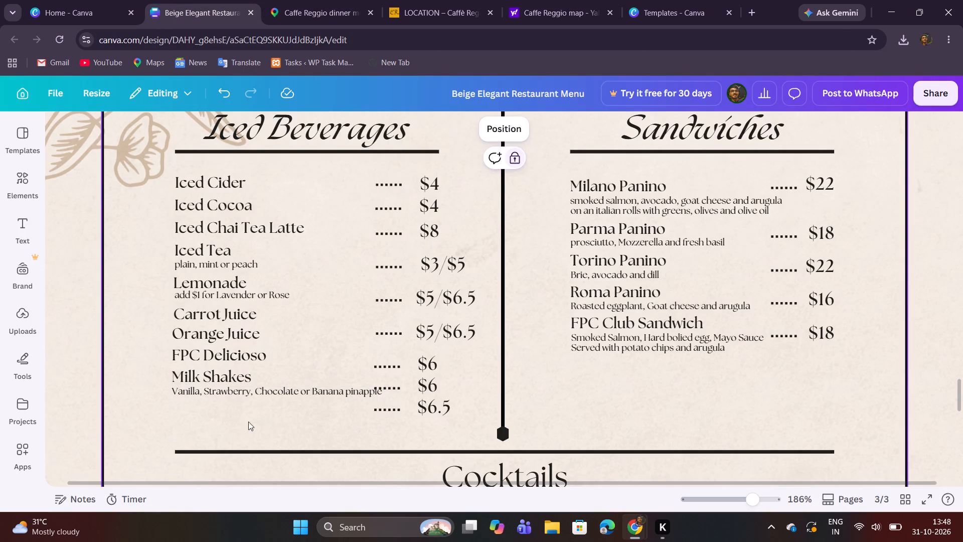
Delete the lowest dotted leader in Iced Beverages and every price below the Iced Chai Tea Latte's $8.
{"action": "left_click", "coordinate": [390, 412]}
{"action": "left_click", "coordinate": [409, 388]}
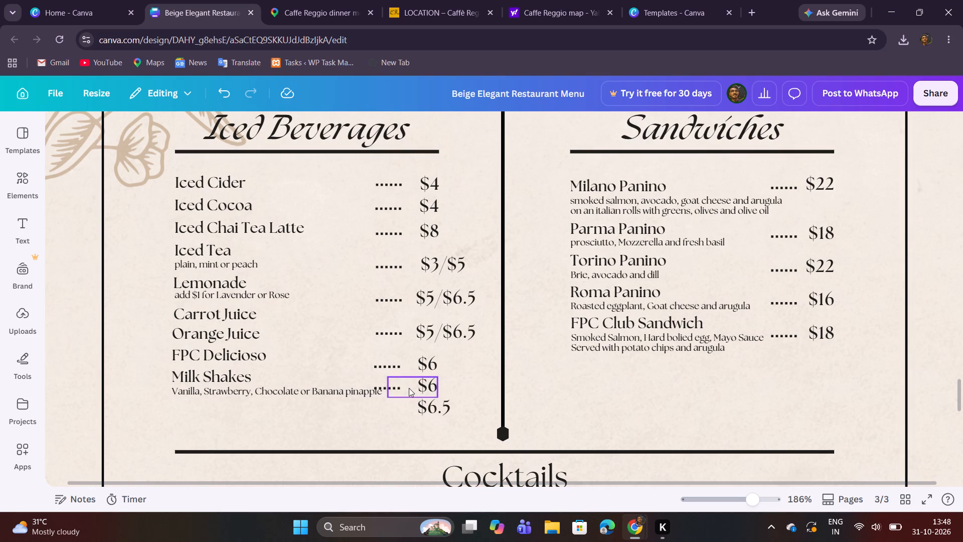
{"action": "left_click", "coordinate": [432, 408]}
{"action": "left_click", "coordinate": [441, 379]}
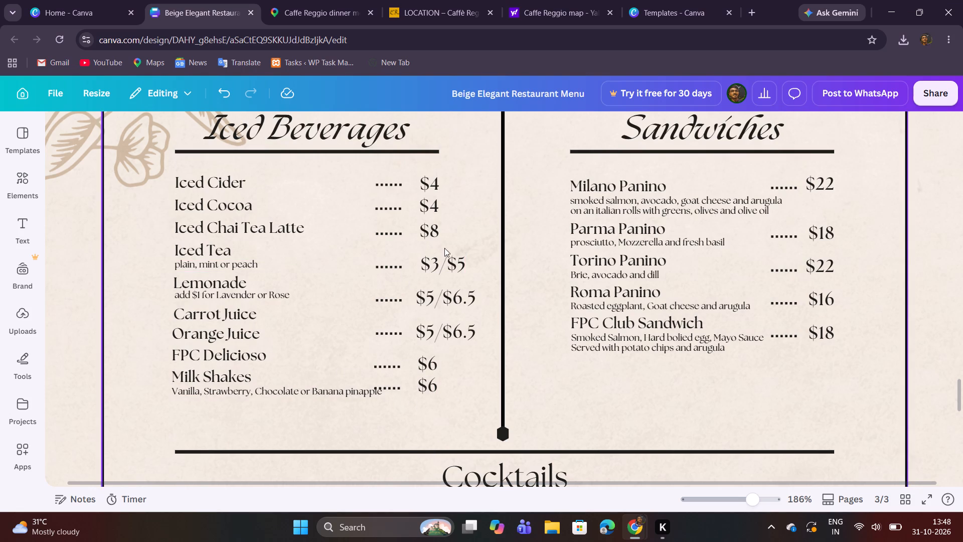
{"action": "left_click_drag", "start_coordinate": [446, 245], "coordinate": [409, 391]}
{"action": "left_click", "coordinate": [457, 230]}
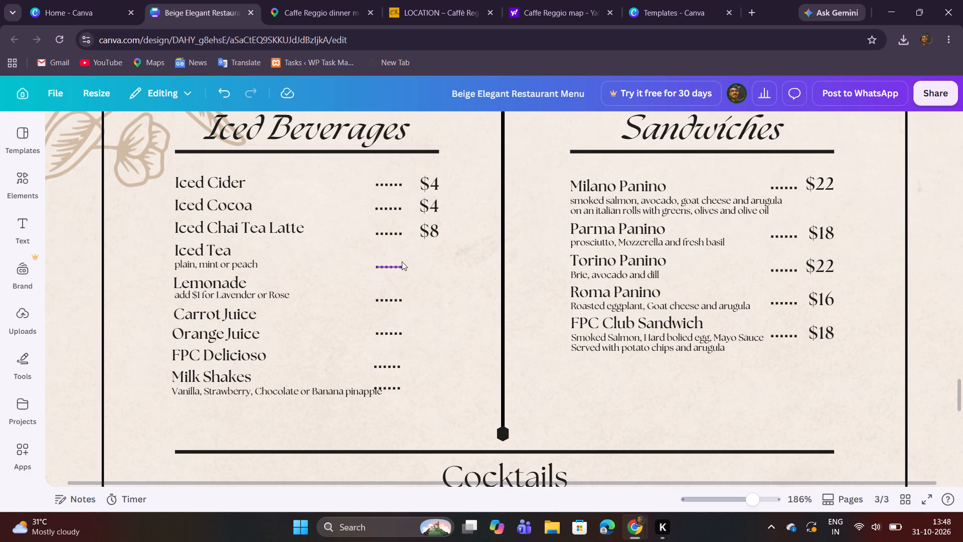
Move the Iced Tea dotted leader slightly up, level with the item's text and aligned with the leaders above.
{"action": "left_click_drag", "start_coordinate": [390, 267], "coordinate": [389, 265]}
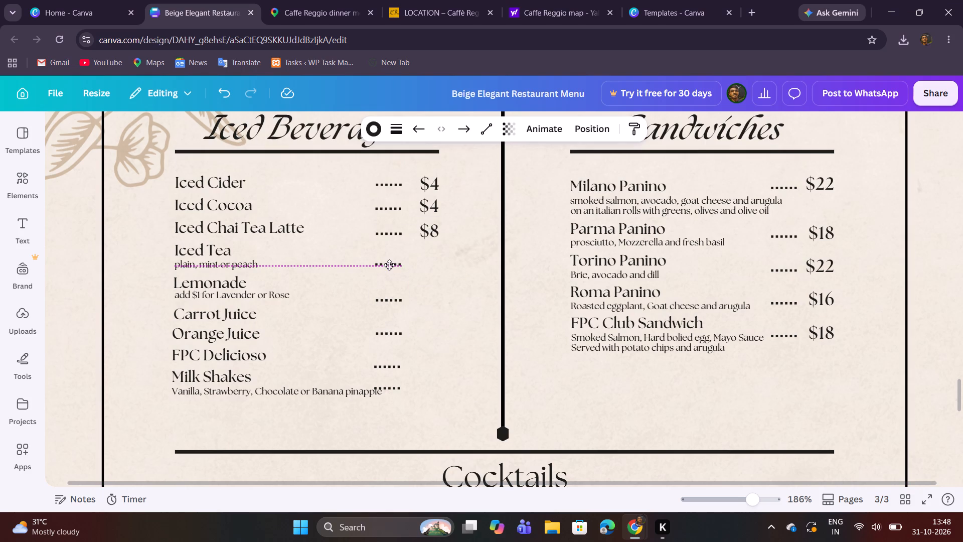
{"action": "left_click_drag", "start_coordinate": [389, 265], "coordinate": [391, 262]}
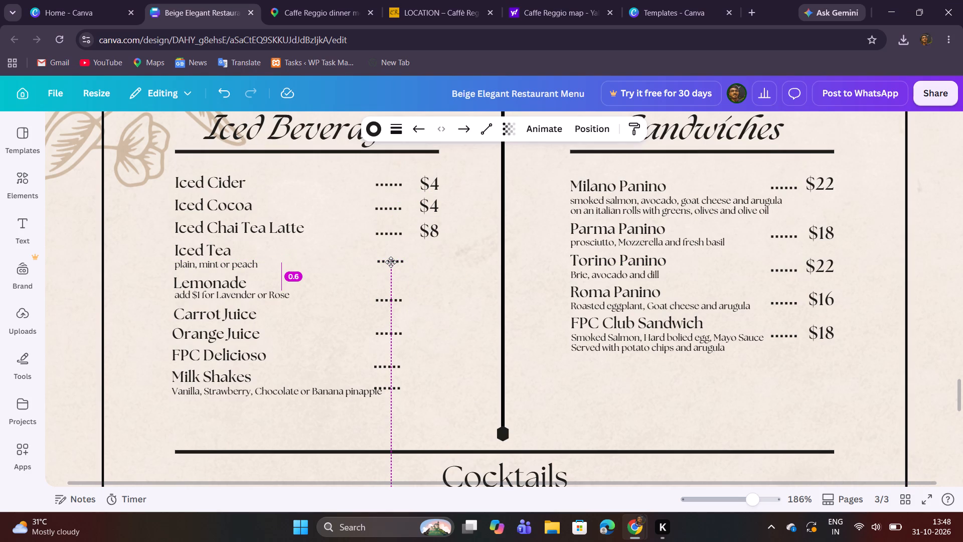
{"action": "left_click_drag", "start_coordinate": [391, 262], "coordinate": [393, 264]}
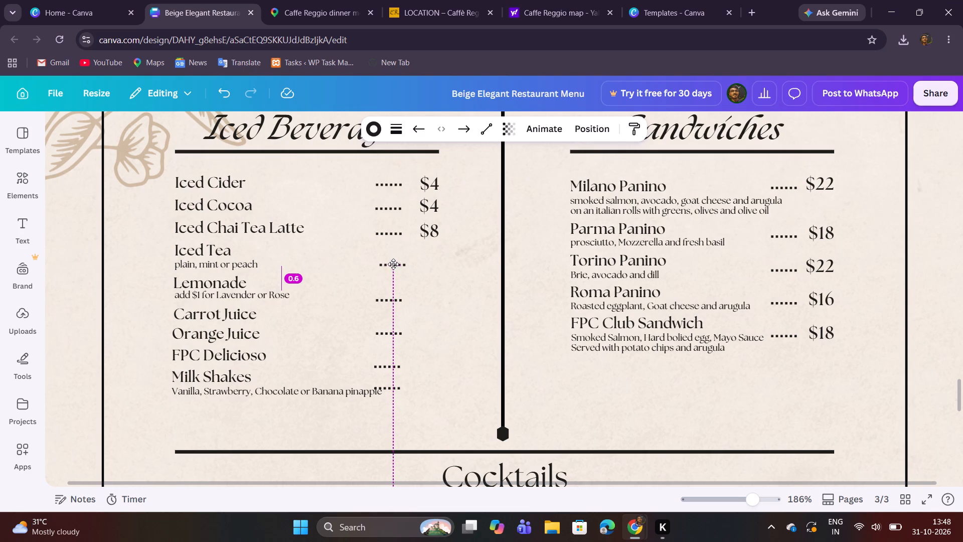
{"action": "left_click_drag", "start_coordinate": [393, 264], "coordinate": [394, 265]}
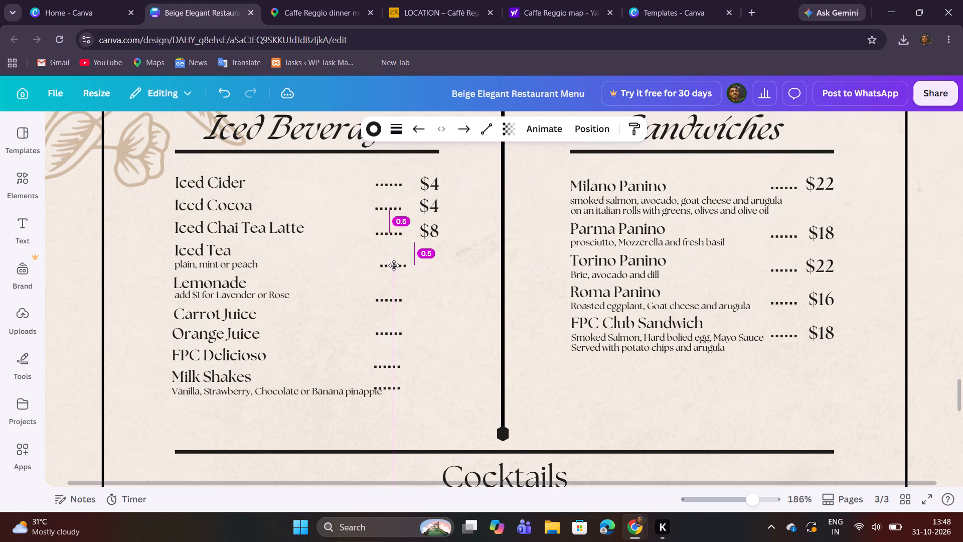
{"action": "left_click_drag", "start_coordinate": [394, 265], "coordinate": [395, 268]}
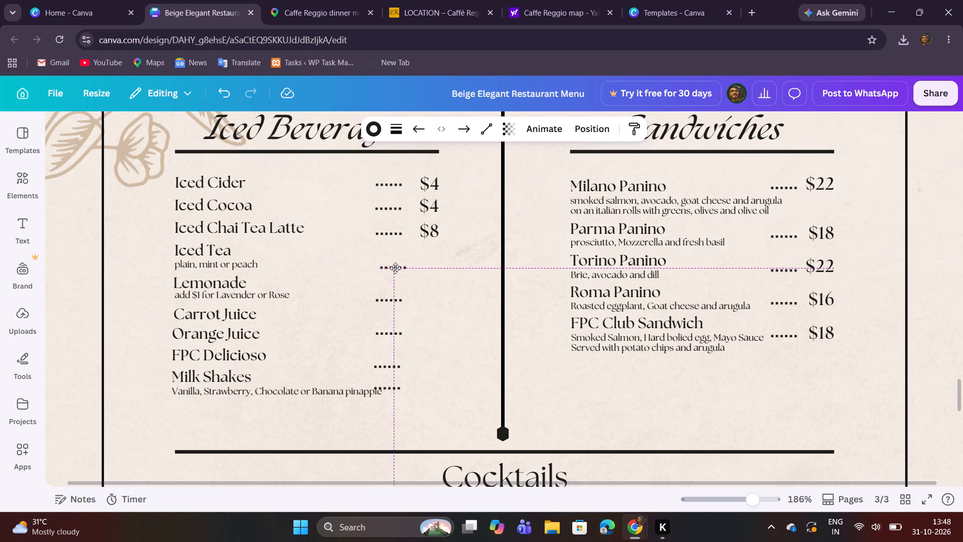
{"action": "left_click_drag", "start_coordinate": [395, 268], "coordinate": [391, 266]}
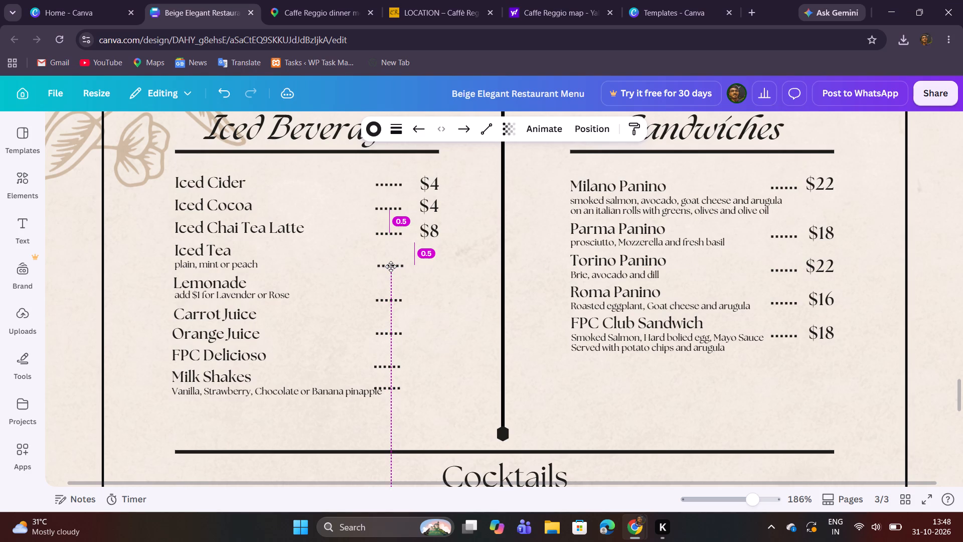
{"action": "left_click_drag", "start_coordinate": [391, 266], "coordinate": [390, 264]}
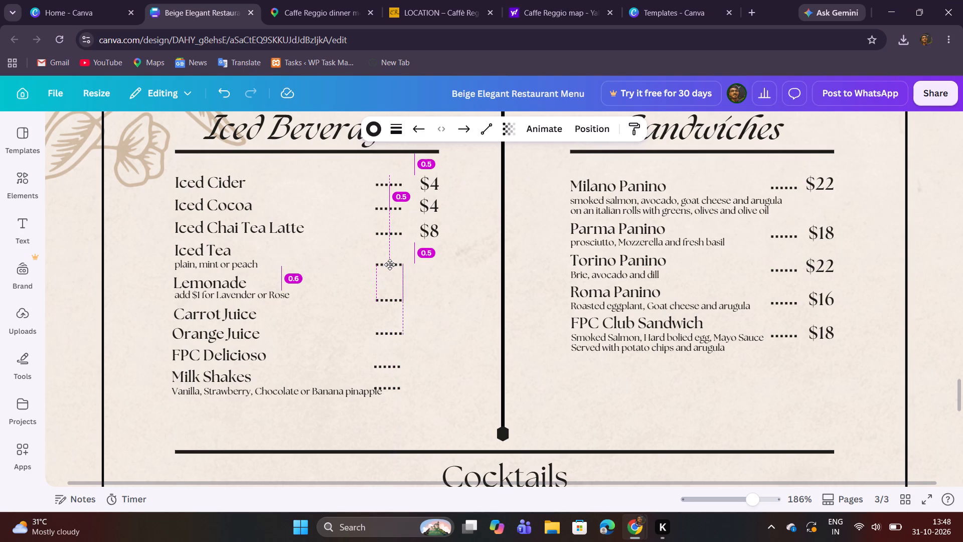
{"action": "left_click_drag", "start_coordinate": [390, 264], "coordinate": [390, 261]}
{"action": "left_click", "coordinate": [432, 261]}
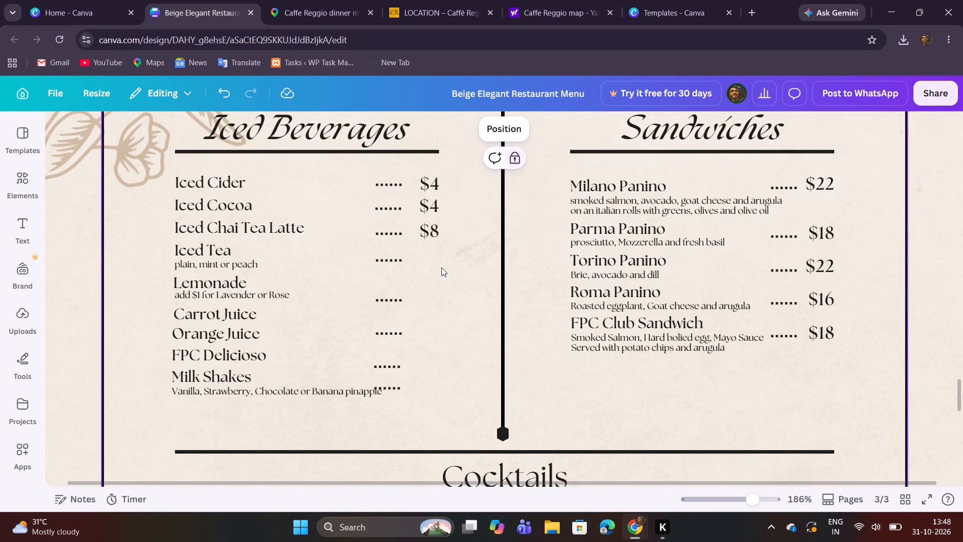
Duplicate the Iced Chai Tea Latte's $8 price and place the copy beside the Iced Tea dotted leader.
{"action": "left_click", "coordinate": [430, 238]}
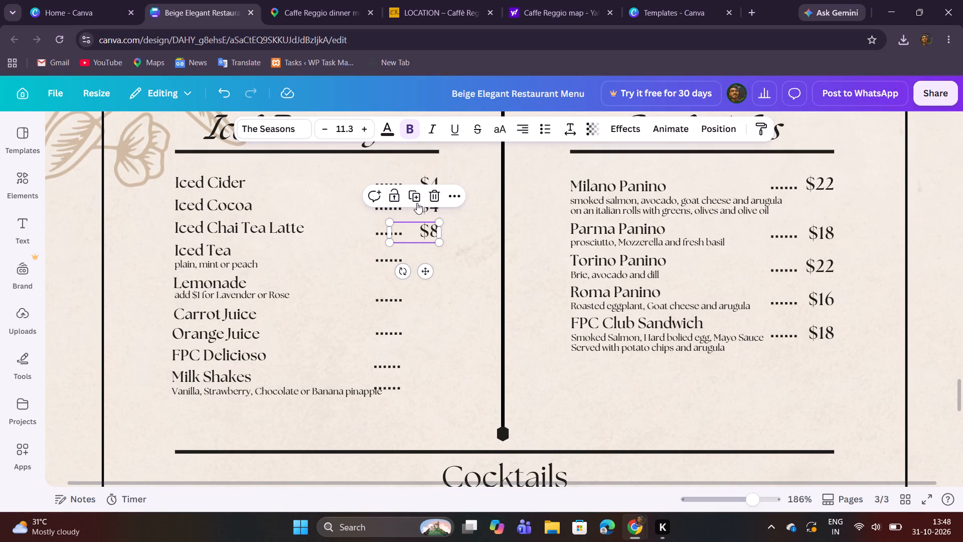
{"action": "left_click", "coordinate": [417, 201]}
{"action": "left_click", "coordinate": [440, 291]}
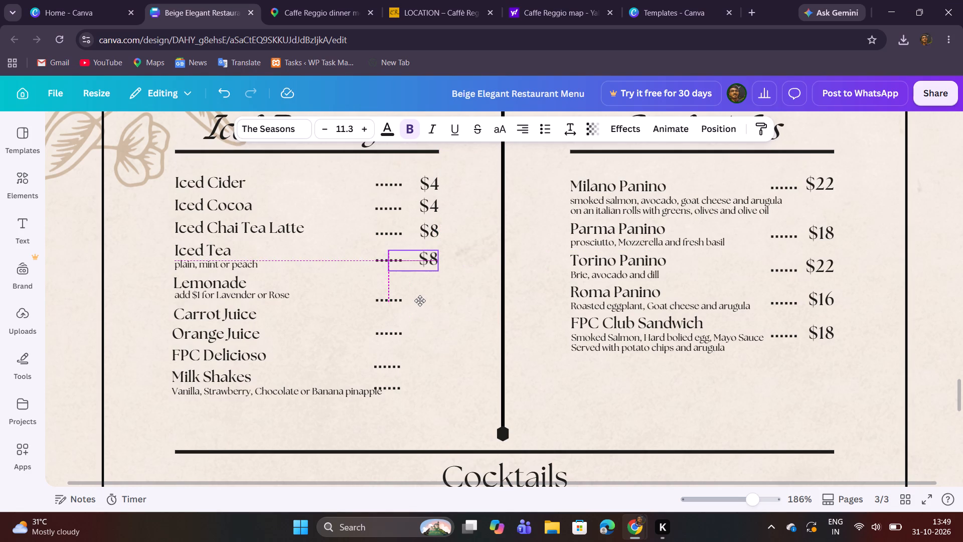
{"action": "left_click", "coordinate": [456, 305]}
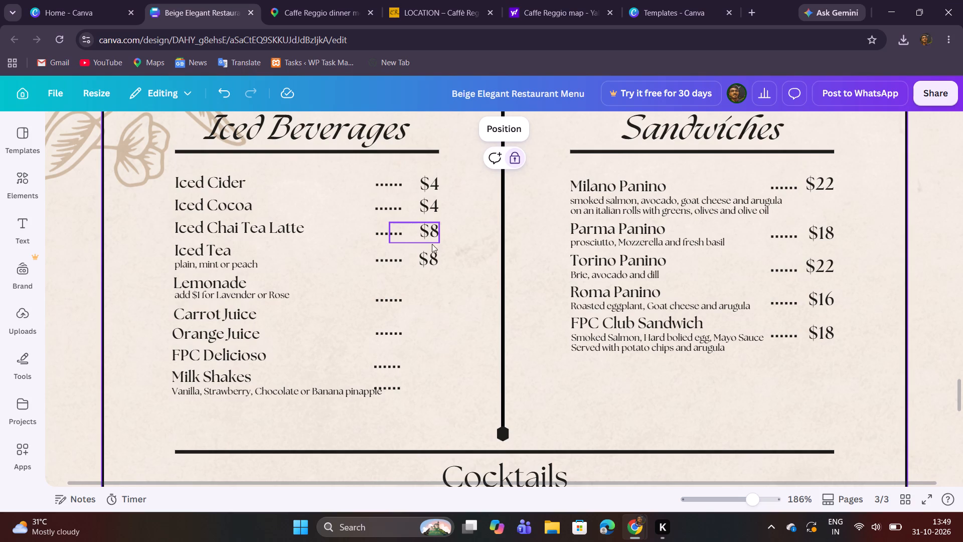
Delete the dotted leader beside Lemonade.
{"action": "left_click", "coordinate": [391, 303]}
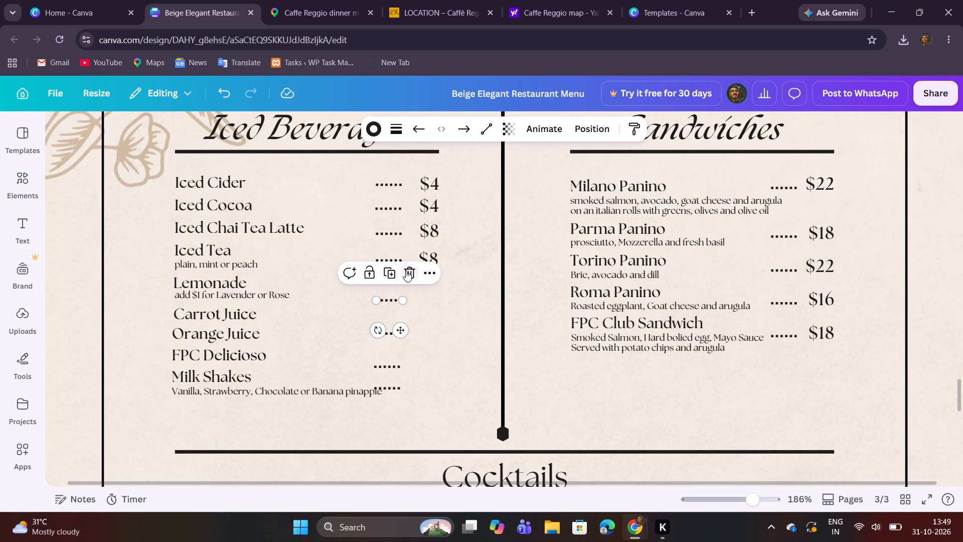
{"action": "left_click", "coordinate": [409, 273]}
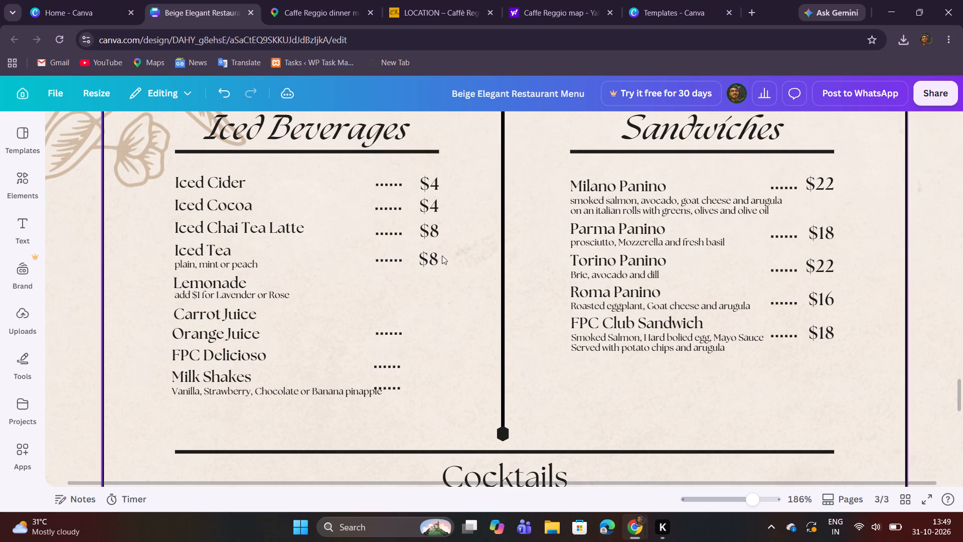
Duplicate the Iced Tea dotted leader and $8 price together and place the copies beside Lemonade, aligned with the rows above.
{"action": "left_click_drag", "start_coordinate": [457, 257], "coordinate": [397, 263]}
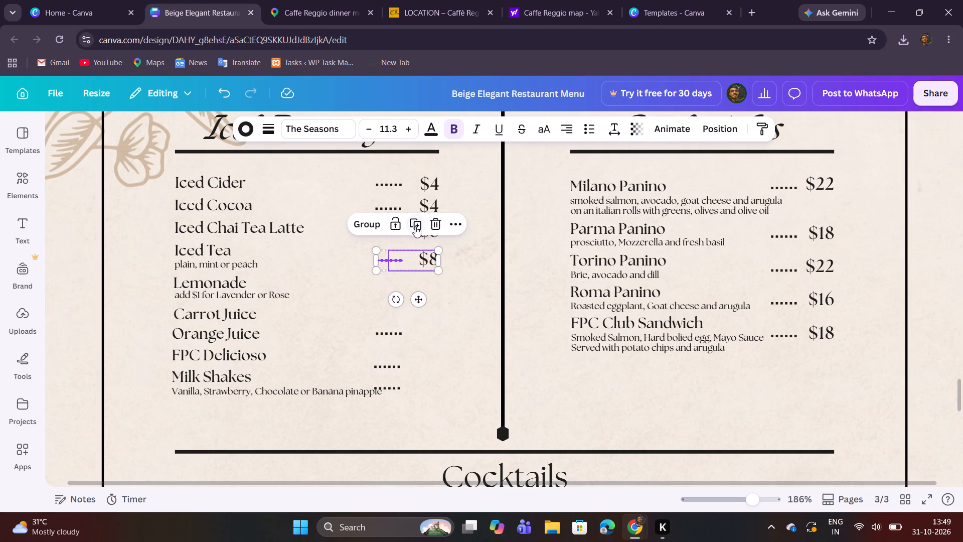
{"action": "left_click", "coordinate": [415, 224]}
{"action": "left_click_drag", "start_coordinate": [436, 317], "coordinate": [423, 331]}
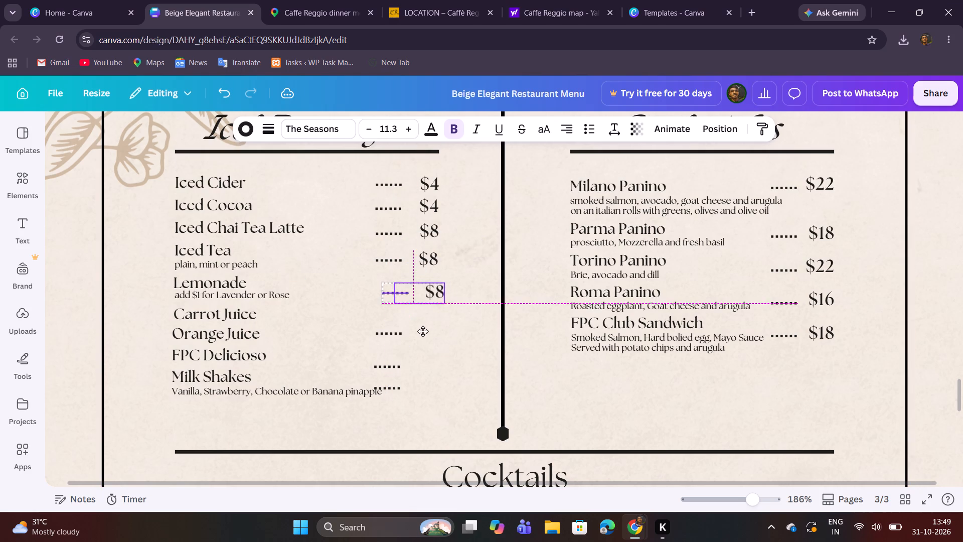
{"action": "left_click_drag", "start_coordinate": [423, 331], "coordinate": [418, 328]}
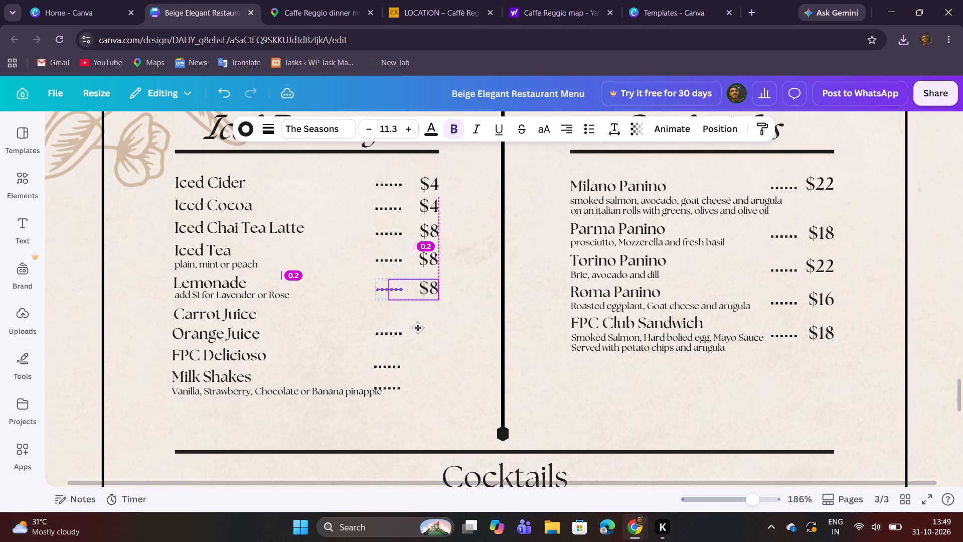
{"action": "left_click_drag", "start_coordinate": [418, 328], "coordinate": [417, 329]}
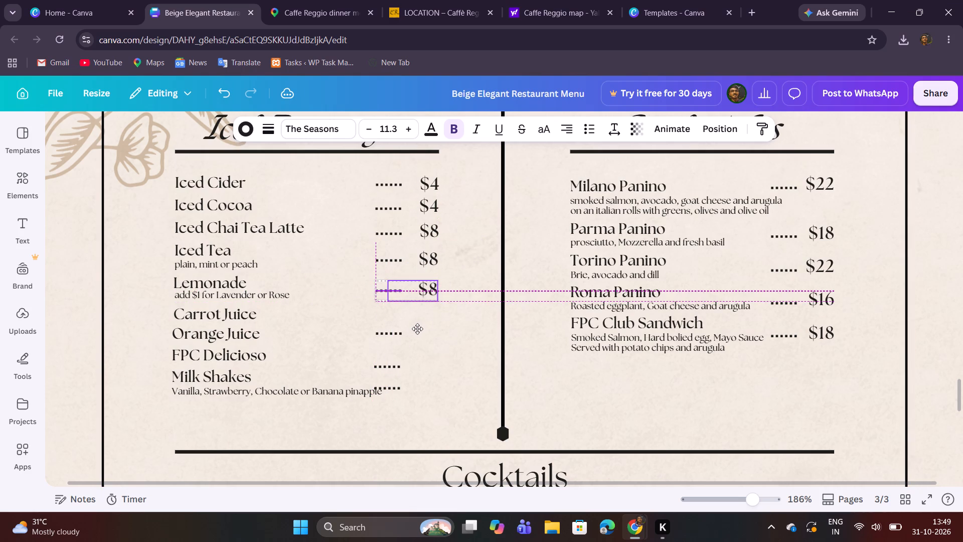
{"action": "left_click_drag", "start_coordinate": [417, 329], "coordinate": [418, 328]}
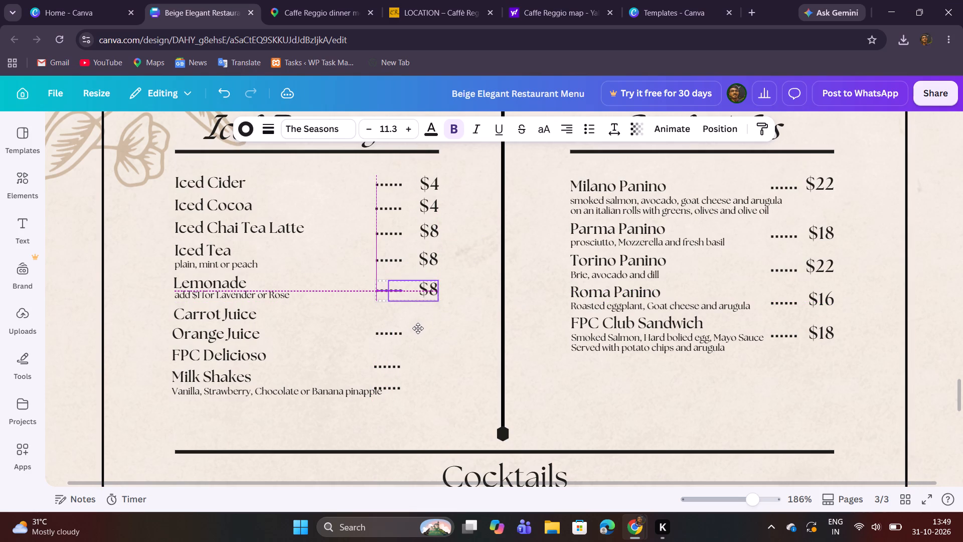
{"action": "left_click_drag", "start_coordinate": [418, 328], "coordinate": [417, 328]}
{"action": "left_click", "coordinate": [454, 321]}
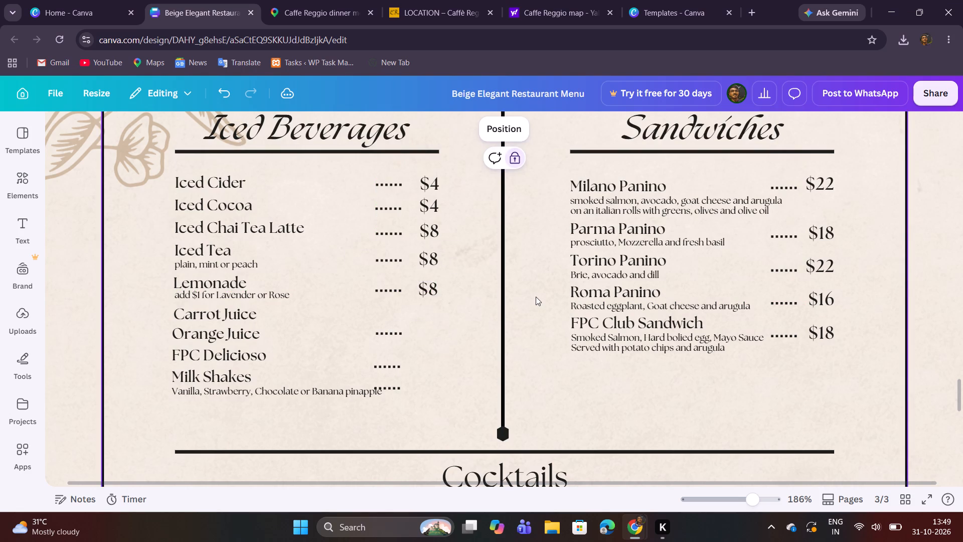
Delete the dotted leader beside Orange Juice.
{"action": "left_click", "coordinate": [396, 330]}
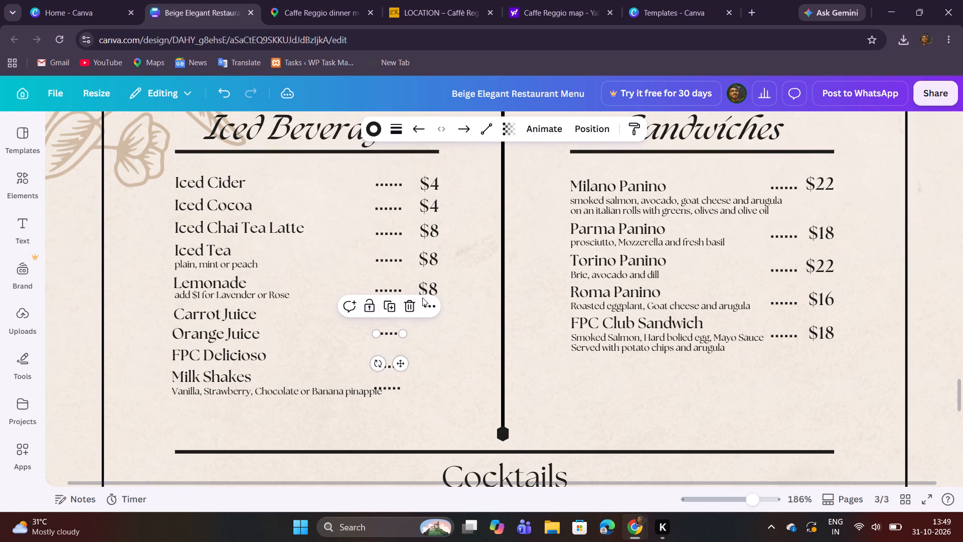
{"action": "left_click", "coordinate": [409, 308]}
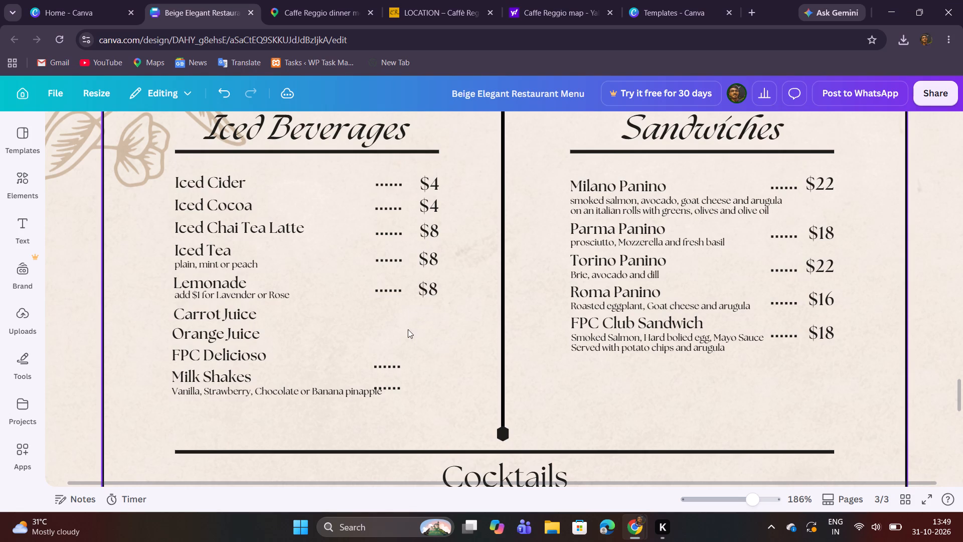
Duplicate the Lemonade dotted leader and $8 price together and place the copies beside Carrot Juice, aligned with the rows above.
{"action": "left_click_drag", "start_coordinate": [465, 293], "coordinate": [403, 295]}
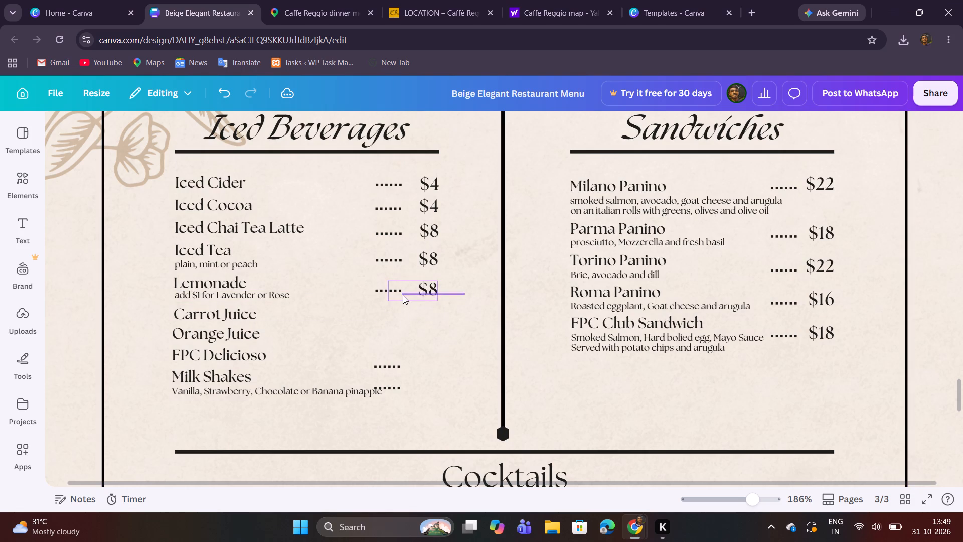
{"action": "left_click_drag", "start_coordinate": [403, 295], "coordinate": [395, 290]}
{"action": "left_click", "coordinate": [416, 254]}
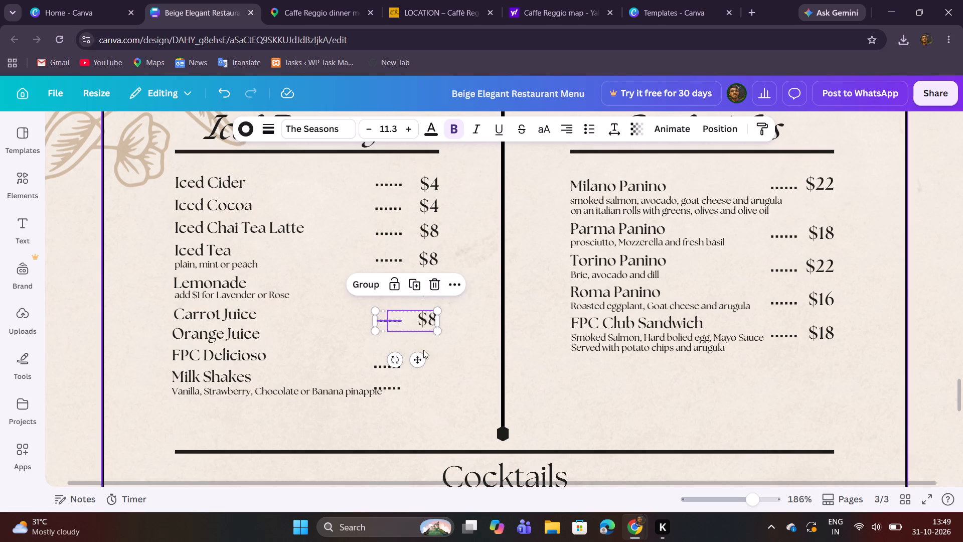
{"action": "left_click_drag", "start_coordinate": [415, 360], "coordinate": [418, 354]}
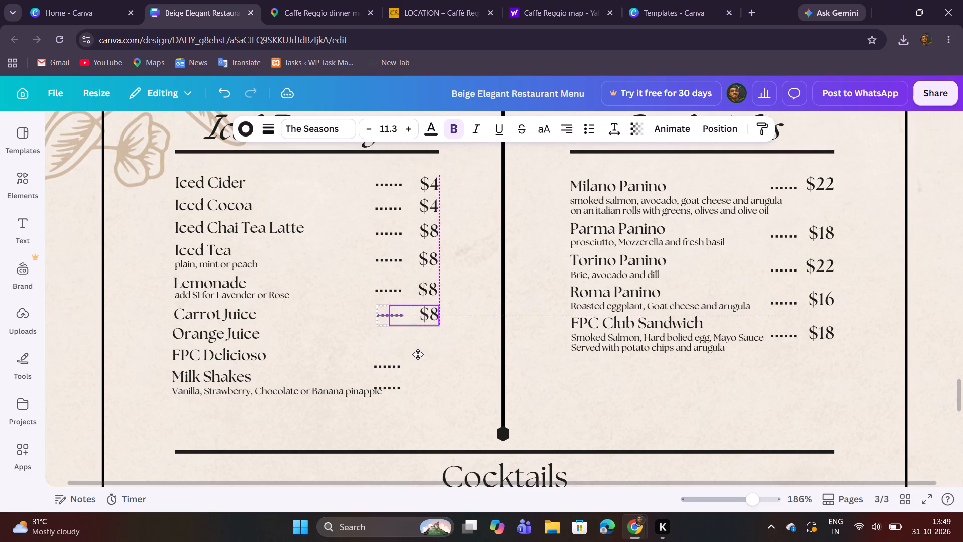
{"action": "left_click_drag", "start_coordinate": [418, 354], "coordinate": [415, 355]}
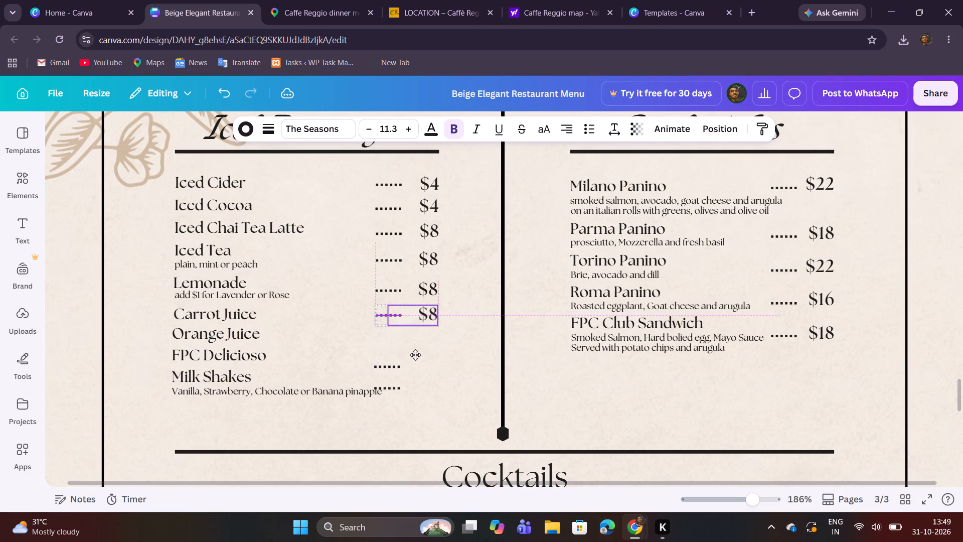
{"action": "left_click_drag", "start_coordinate": [415, 355], "coordinate": [414, 355]}
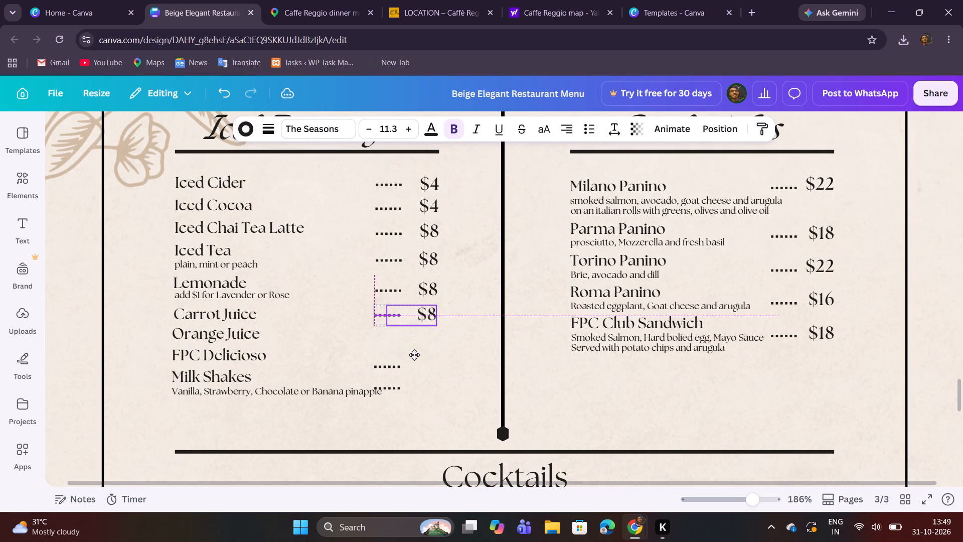
{"action": "left_click_drag", "start_coordinate": [414, 355], "coordinate": [414, 355]}
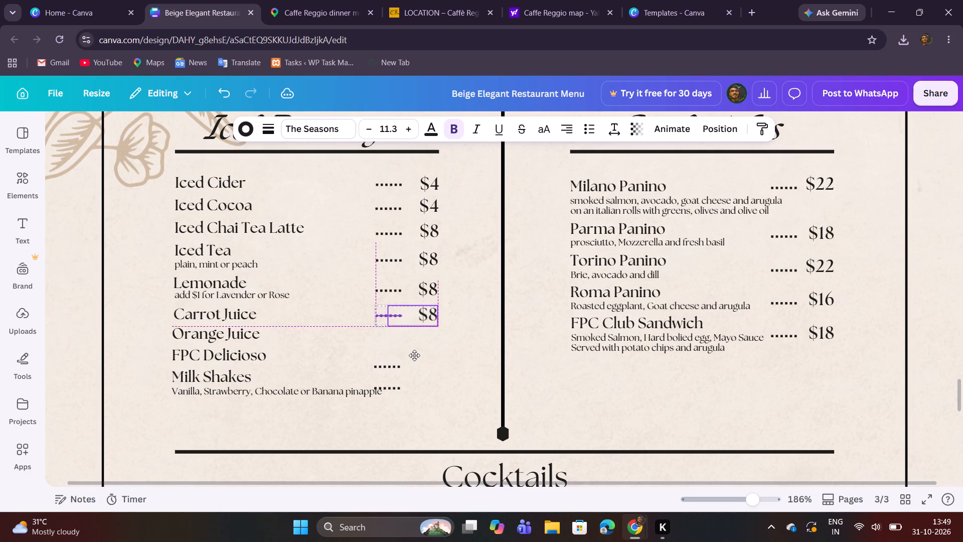
{"action": "left_click_drag", "start_coordinate": [414, 355], "coordinate": [415, 355]}
{"action": "left_click", "coordinate": [441, 365]}
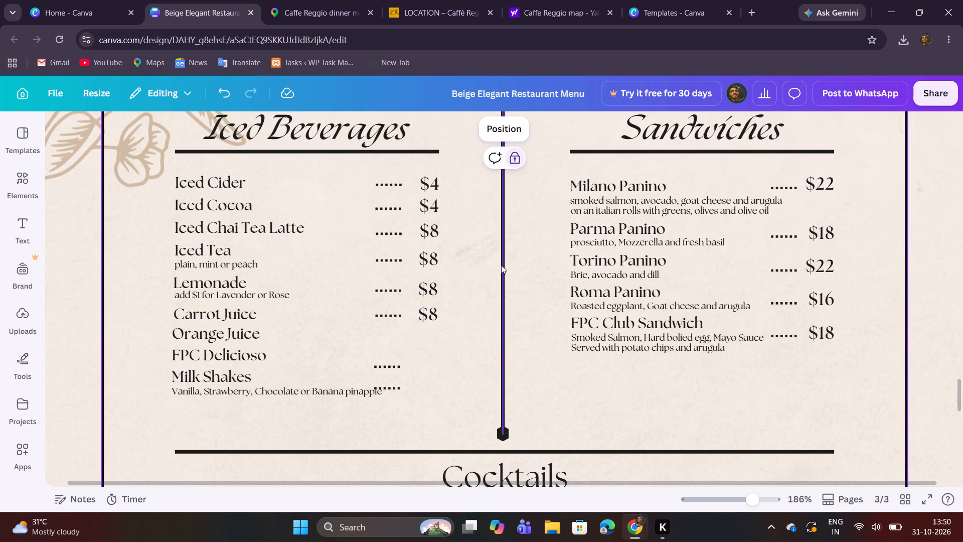
Move Orange Juice, FPC Delicioso, Milk Shakes and the Milk Shakes description together slightly down, aligning their left edge with Carrot Juice.
{"action": "left_click_drag", "start_coordinate": [263, 430], "coordinate": [221, 336]}
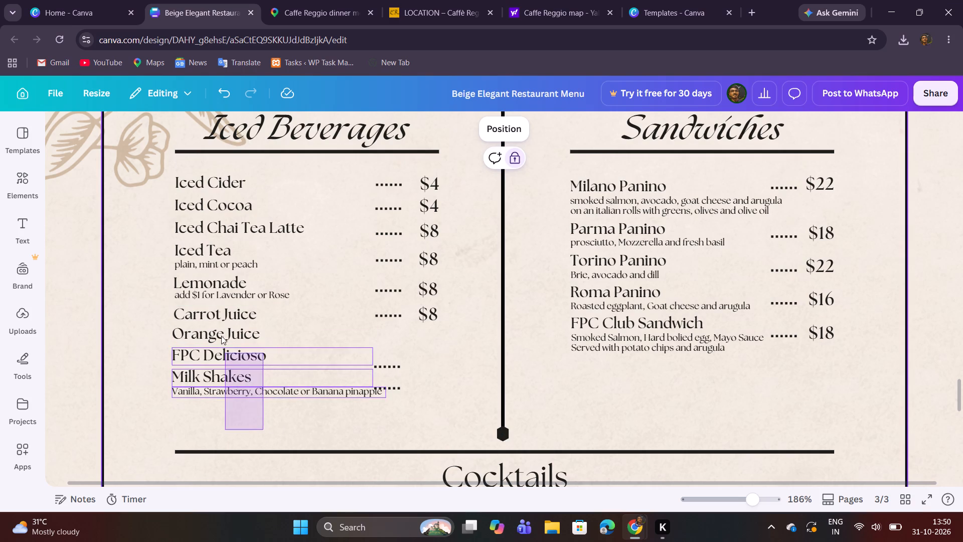
{"action": "left_click_drag", "start_coordinate": [221, 336], "coordinate": [218, 333]}
{"action": "left_click", "coordinate": [229, 342]}
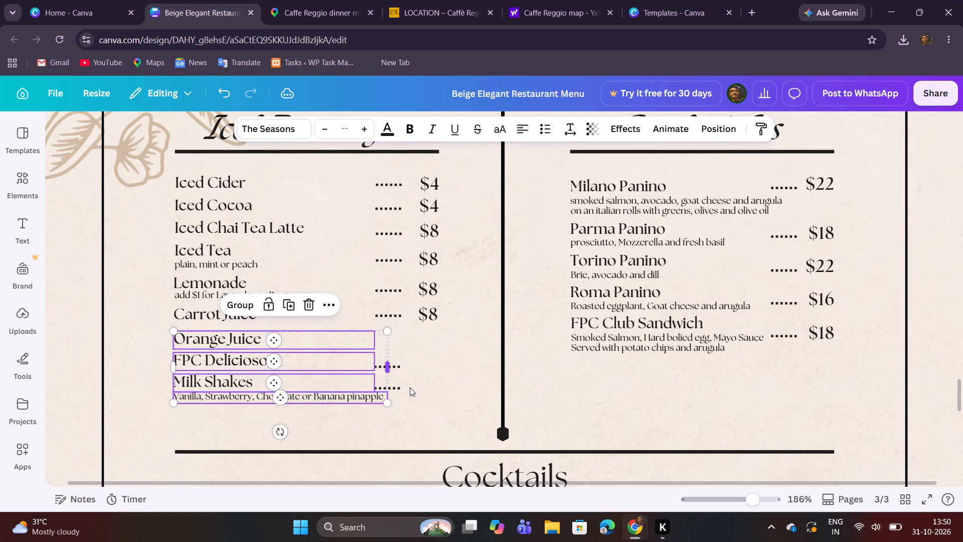
{"action": "left_click", "coordinate": [433, 386]}
Delete the two leftover dotted leaders beside FPC Delicioso and Milk Shakes.
{"action": "left_click", "coordinate": [385, 367]}
{"action": "left_click", "coordinate": [408, 338]}
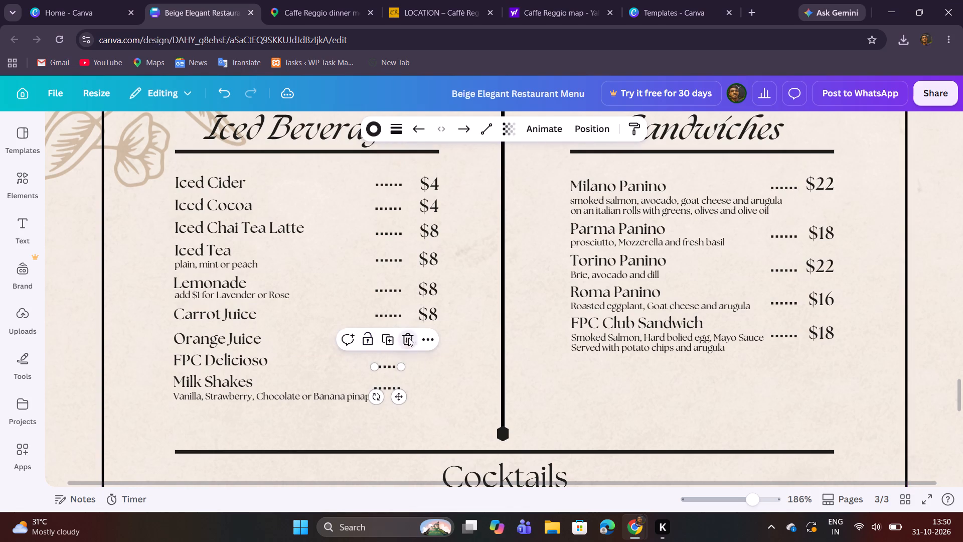
{"action": "left_click", "coordinate": [388, 388]}
{"action": "left_click", "coordinate": [407, 361]}
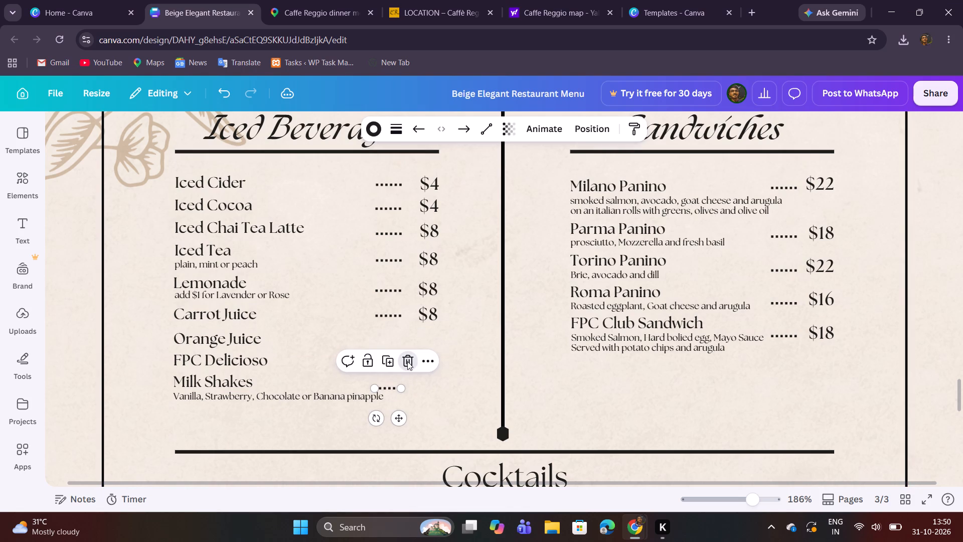